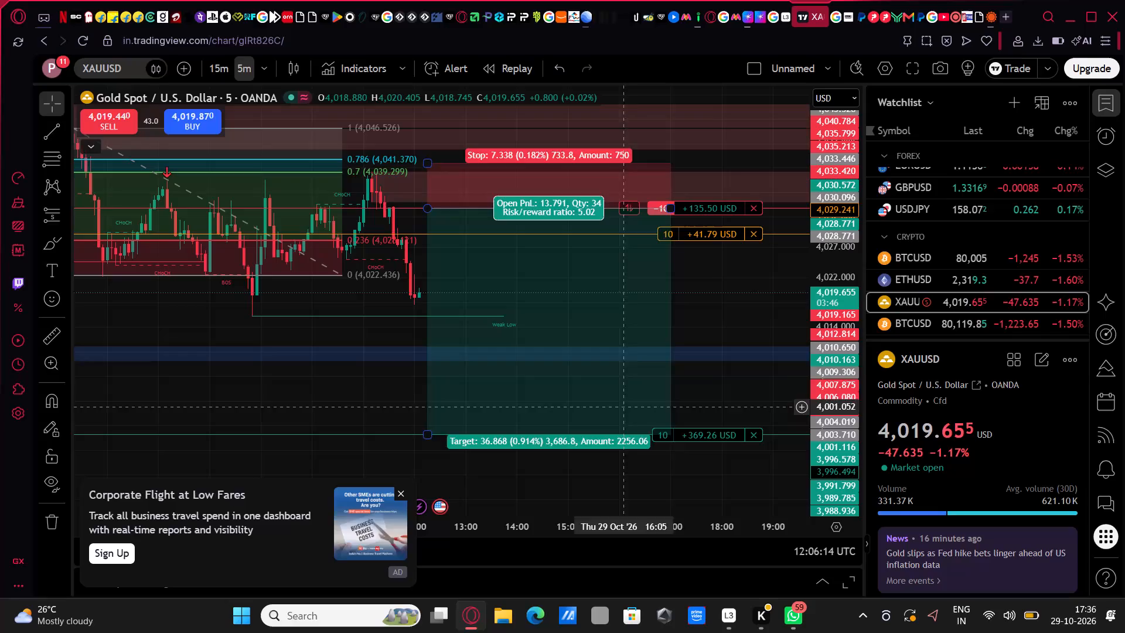
# Dismiss the advertisement covering the XAUUSD 5-minute chart and examine the price action around the open short position.
pyautogui.moveTo(828, 350); pyautogui.dragTo(822, 302)
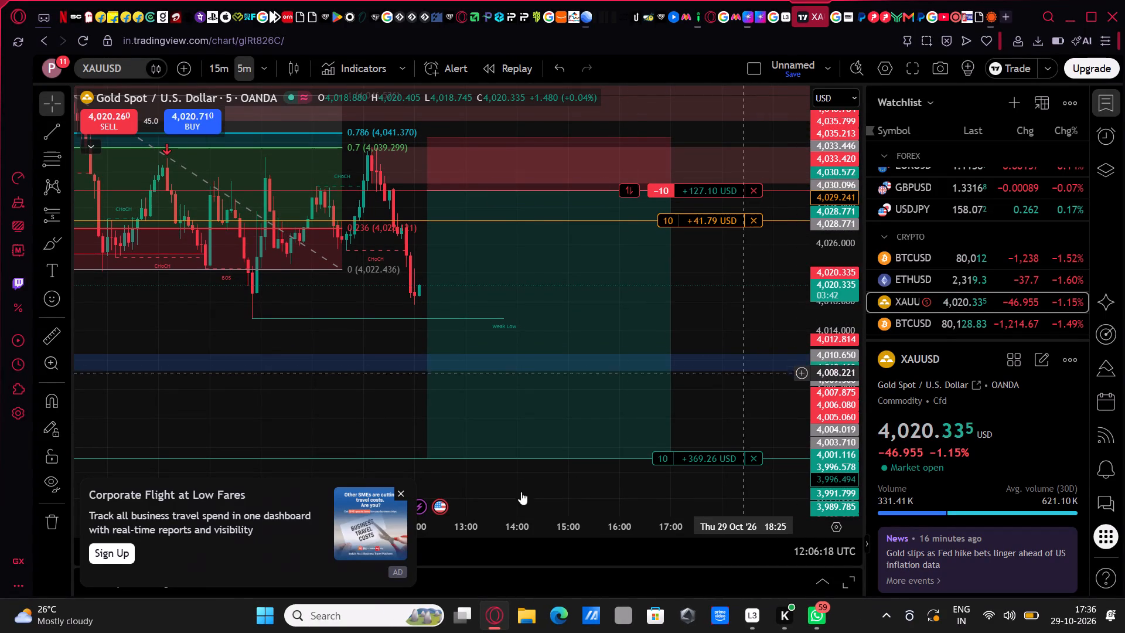
pyautogui.click(401, 495)
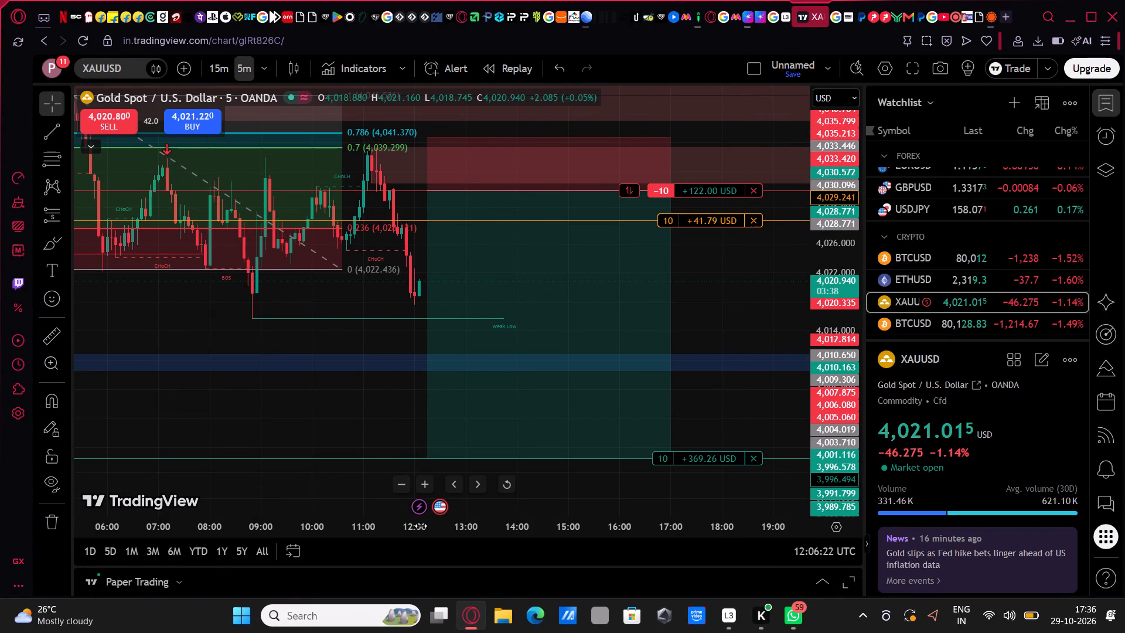
pyautogui.moveTo(418, 527); pyautogui.dragTo(510, 525)
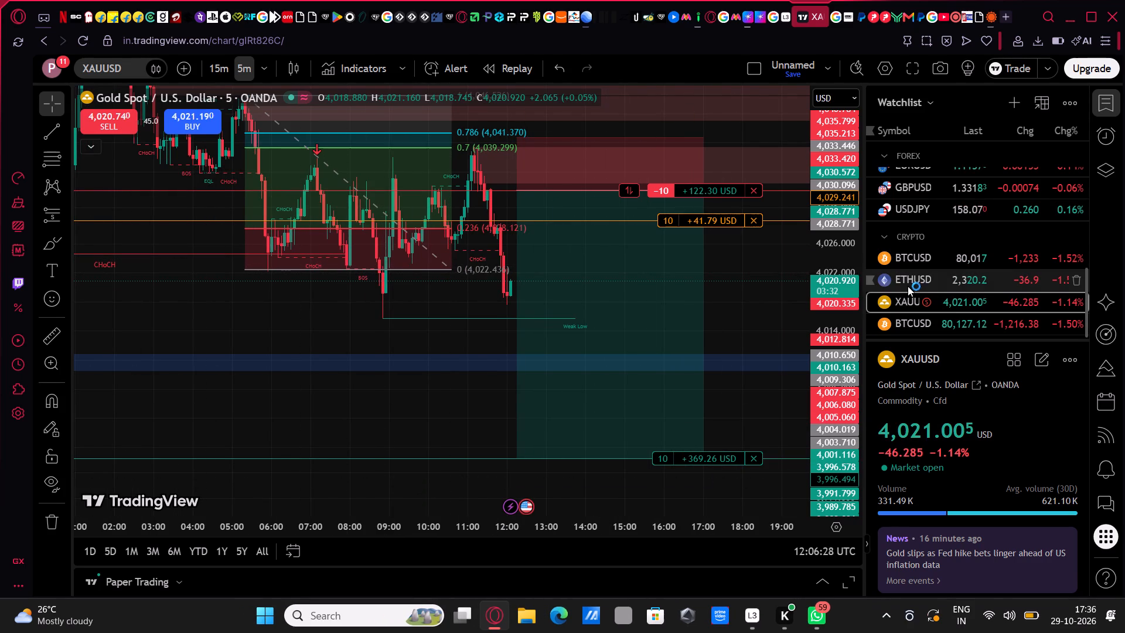
# Switch the chart to USDJPY and place a market buy order for 1,000 units.
pyautogui.click(913, 211)
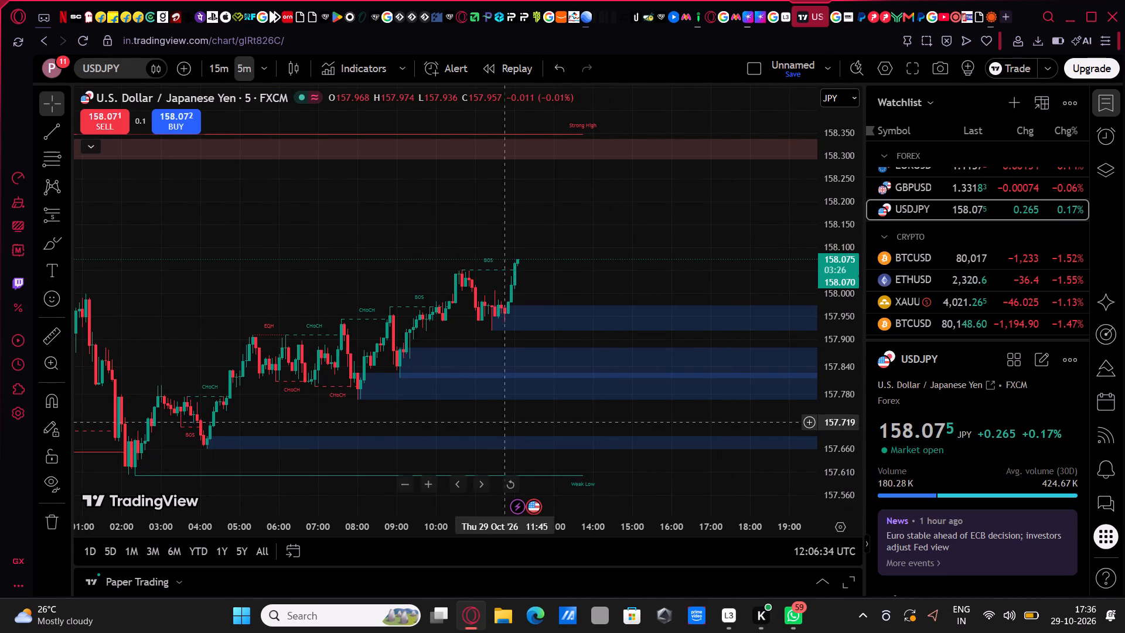
pyautogui.moveTo(477, 418); pyautogui.dragTo(646, 415)
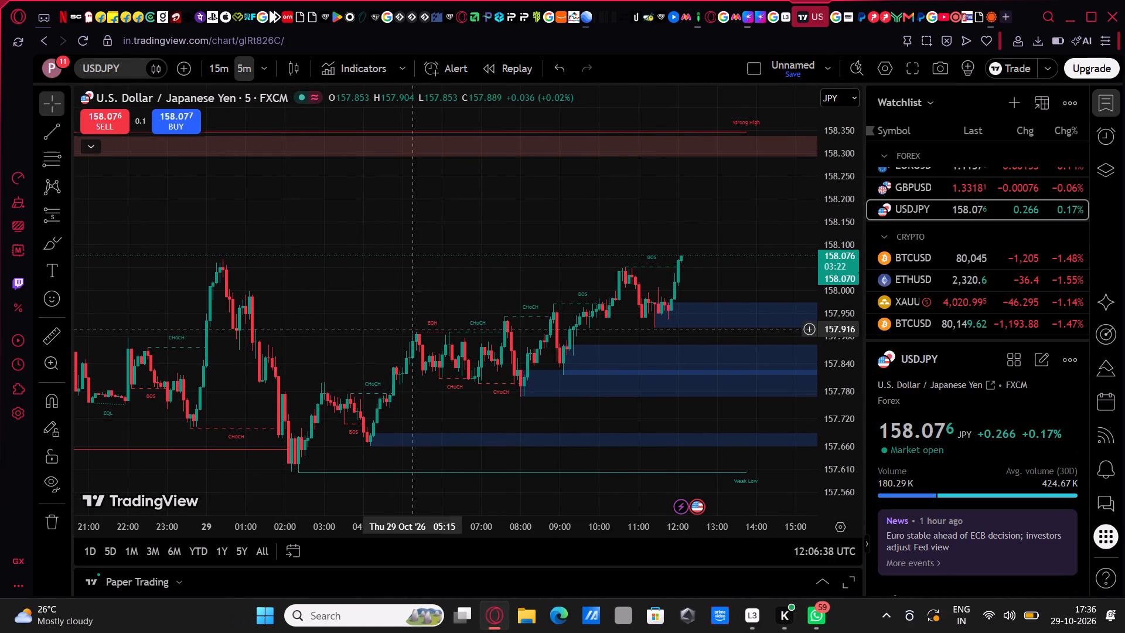
pyautogui.click(172, 127)
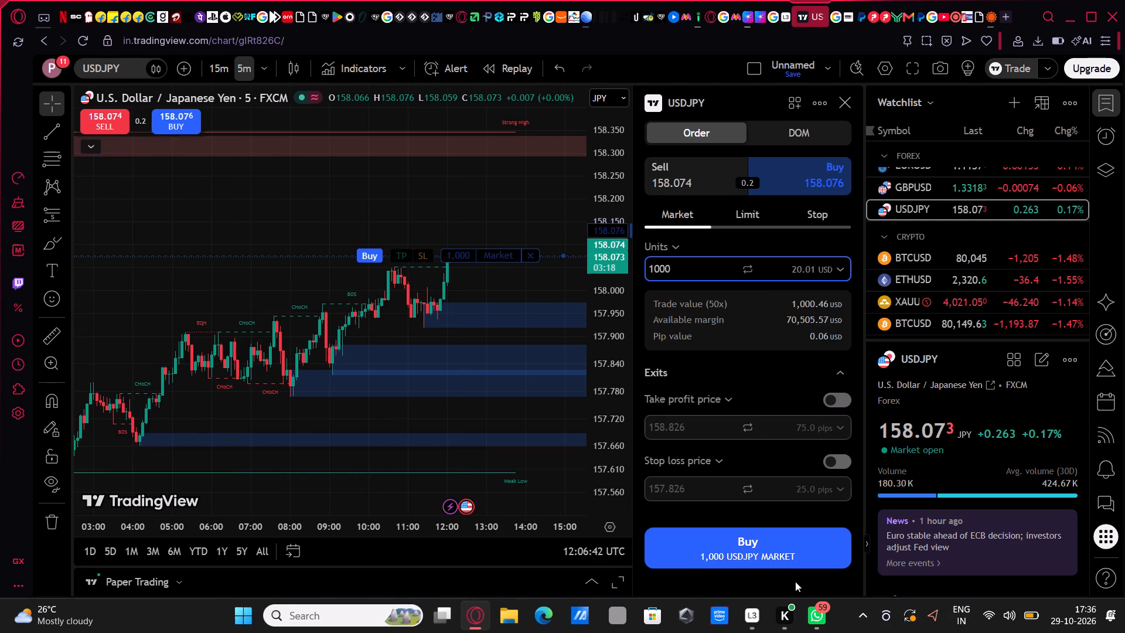
pyautogui.click(763, 550)
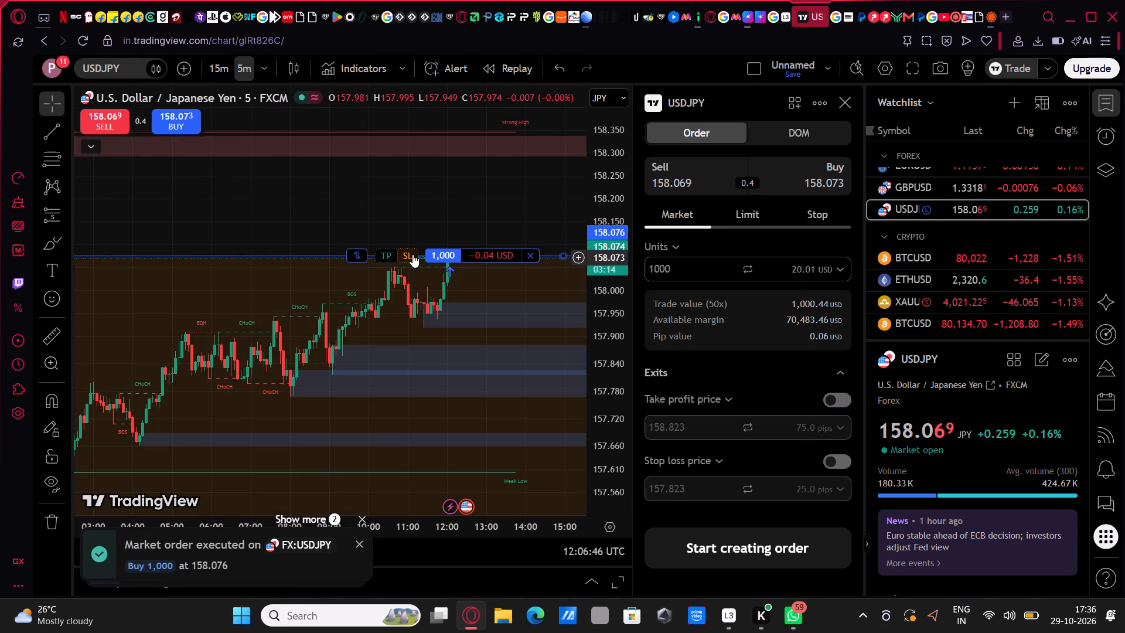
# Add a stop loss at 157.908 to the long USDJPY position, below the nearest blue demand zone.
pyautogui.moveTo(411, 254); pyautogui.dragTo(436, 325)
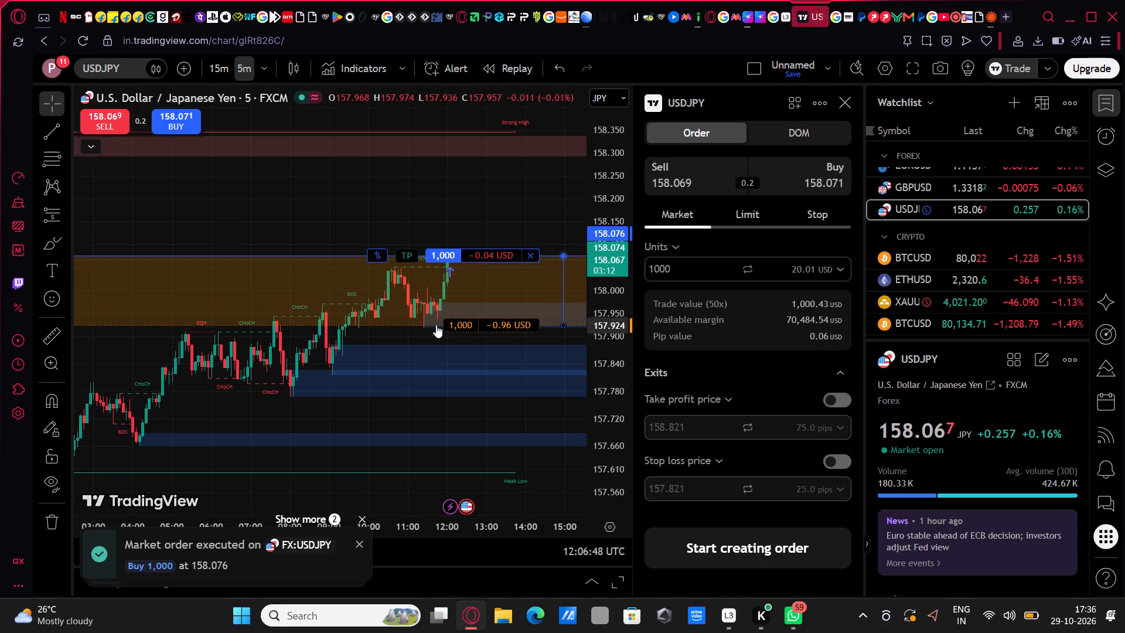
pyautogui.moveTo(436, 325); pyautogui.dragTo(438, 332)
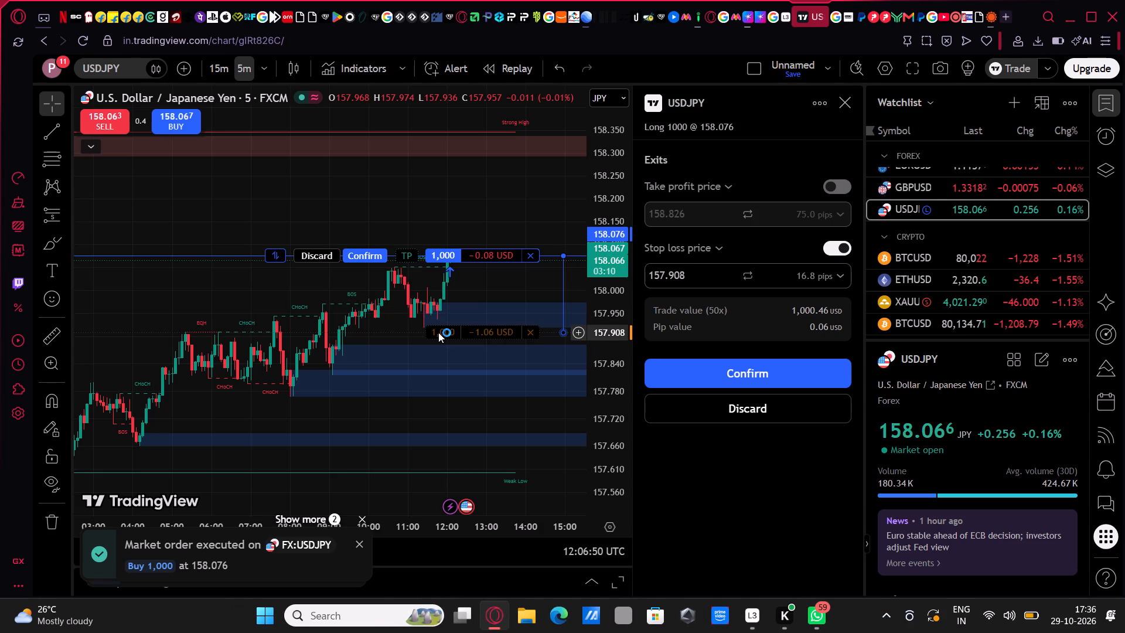
# Add a take profit at 158.326 to the long USDJPY position, inside the red supply zone.
pyautogui.moveTo(410, 257); pyautogui.dragTo(406, 230)
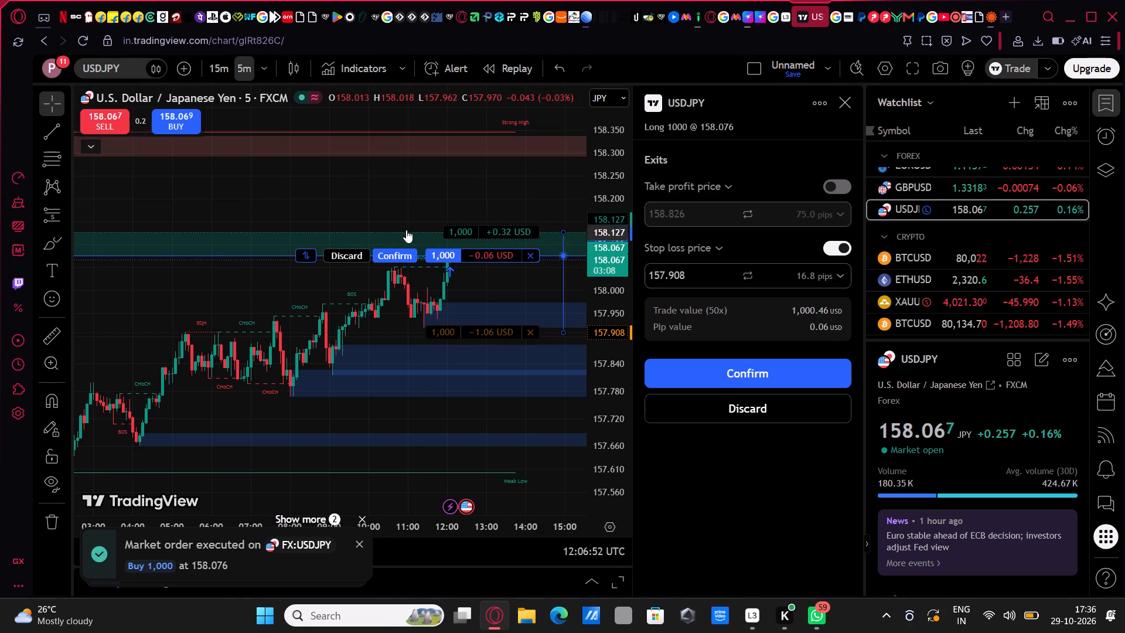
pyautogui.moveTo(406, 230); pyautogui.dragTo(385, 144)
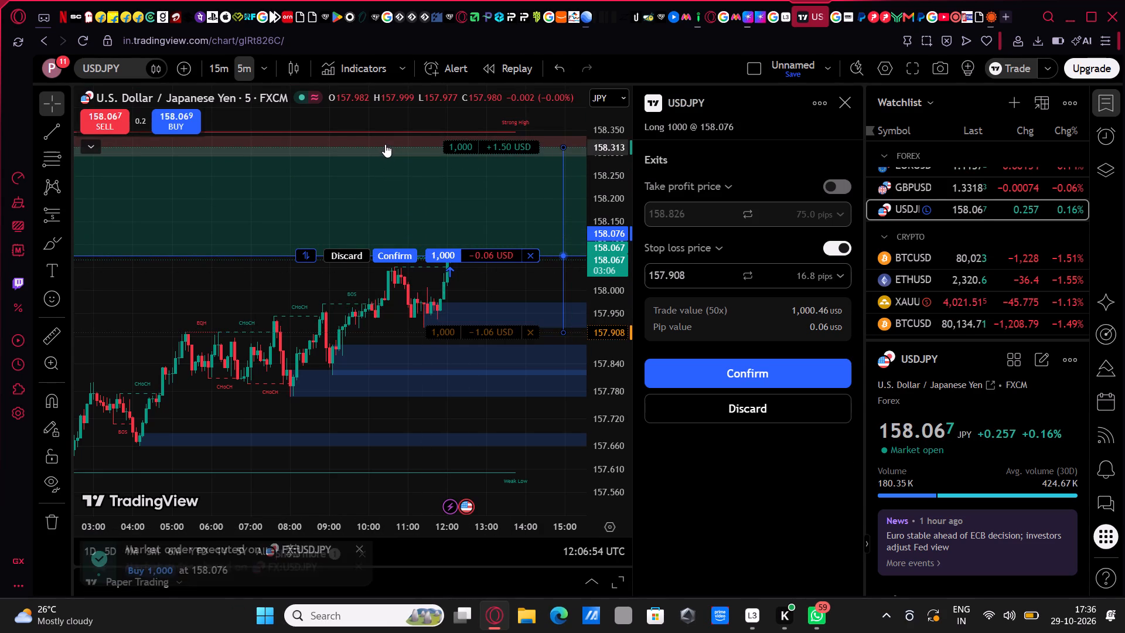
pyautogui.moveTo(385, 144); pyautogui.dragTo(393, 121)
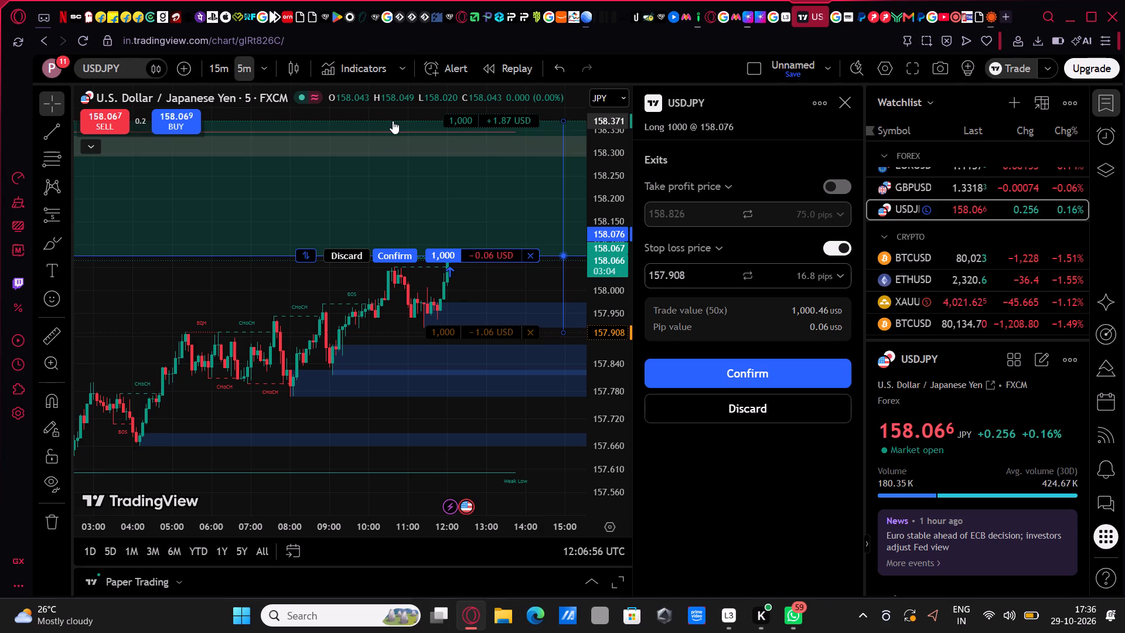
pyautogui.moveTo(393, 121); pyautogui.dragTo(403, 141)
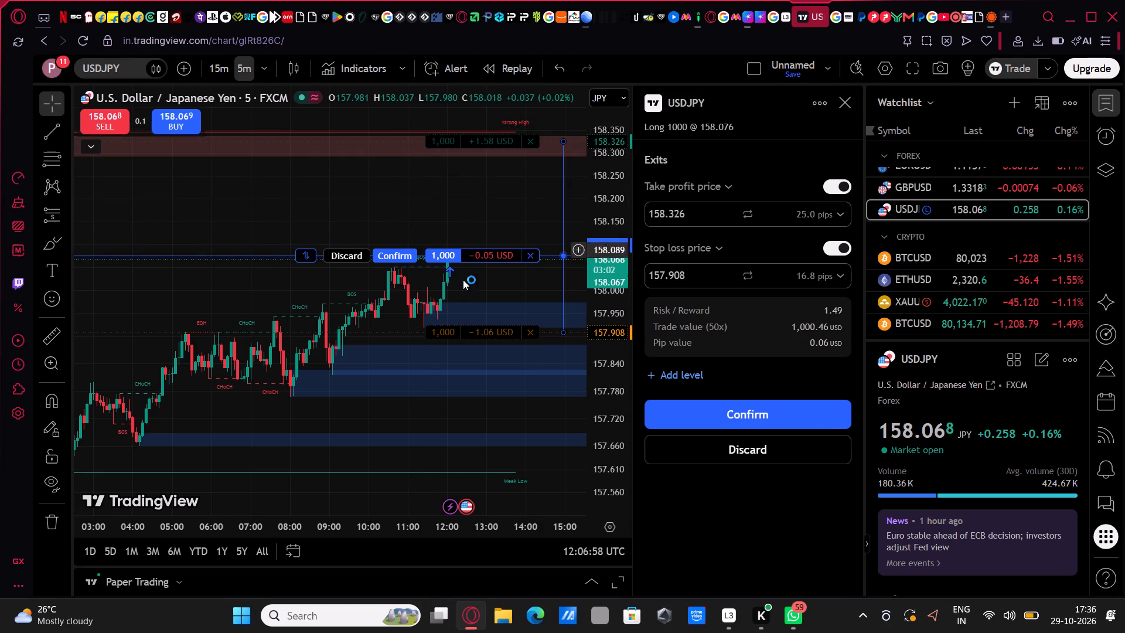
# Set the USDJPY position's stop loss to 157.998, above the nearest blue zone, and apply the exit levels.
pyautogui.moveTo(444, 332); pyautogui.dragTo(440, 314)
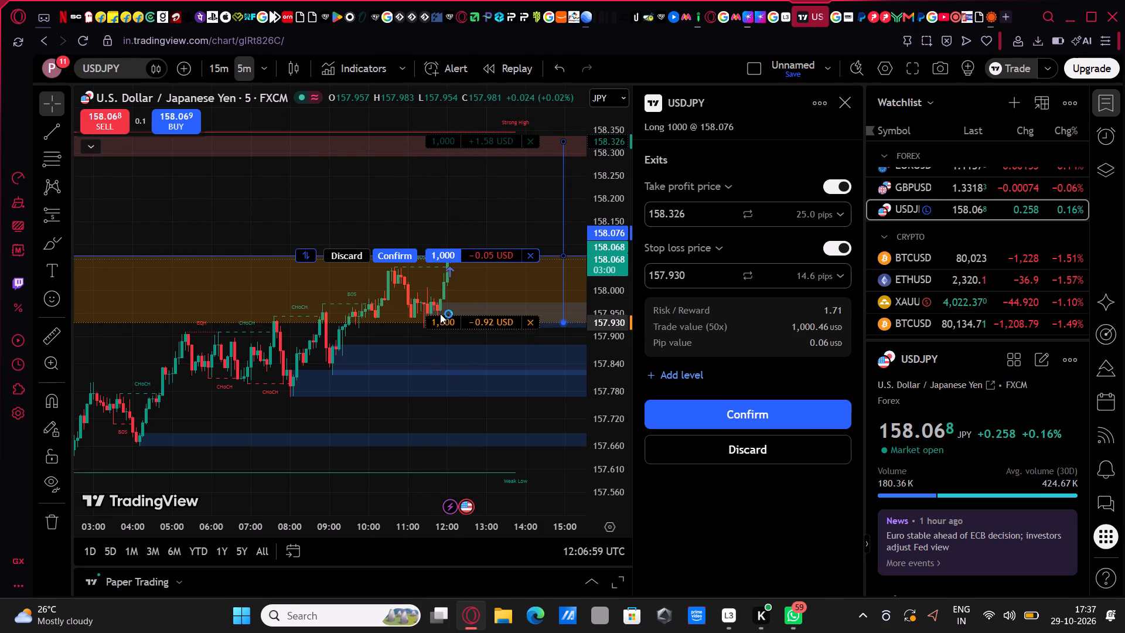
pyautogui.moveTo(440, 314); pyautogui.dragTo(439, 295)
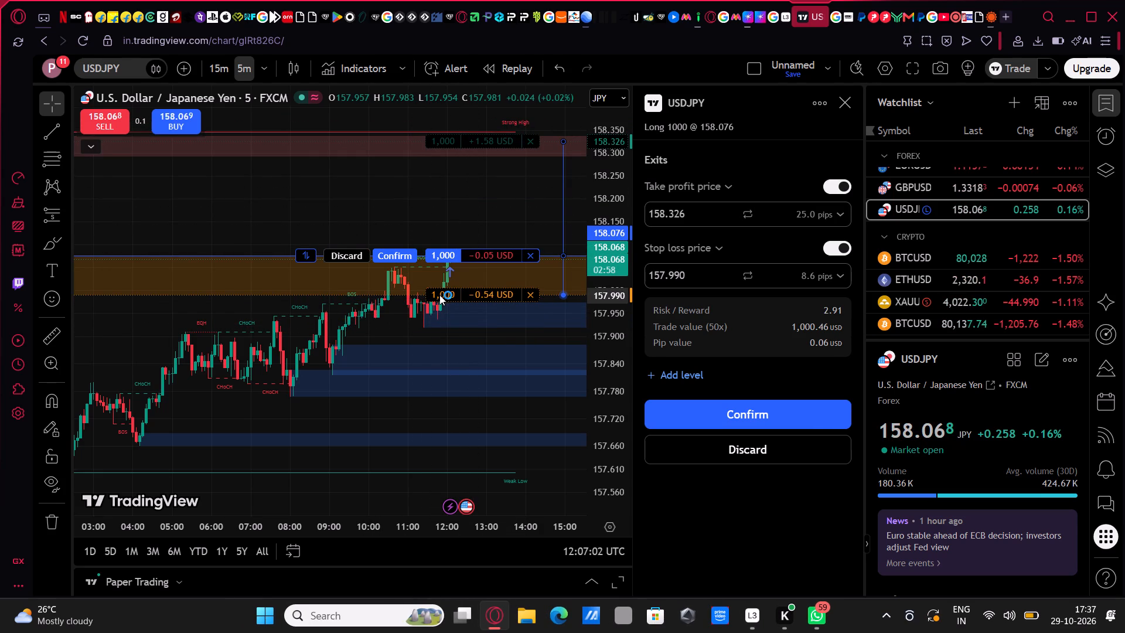
pyautogui.moveTo(439, 295); pyautogui.dragTo(438, 291)
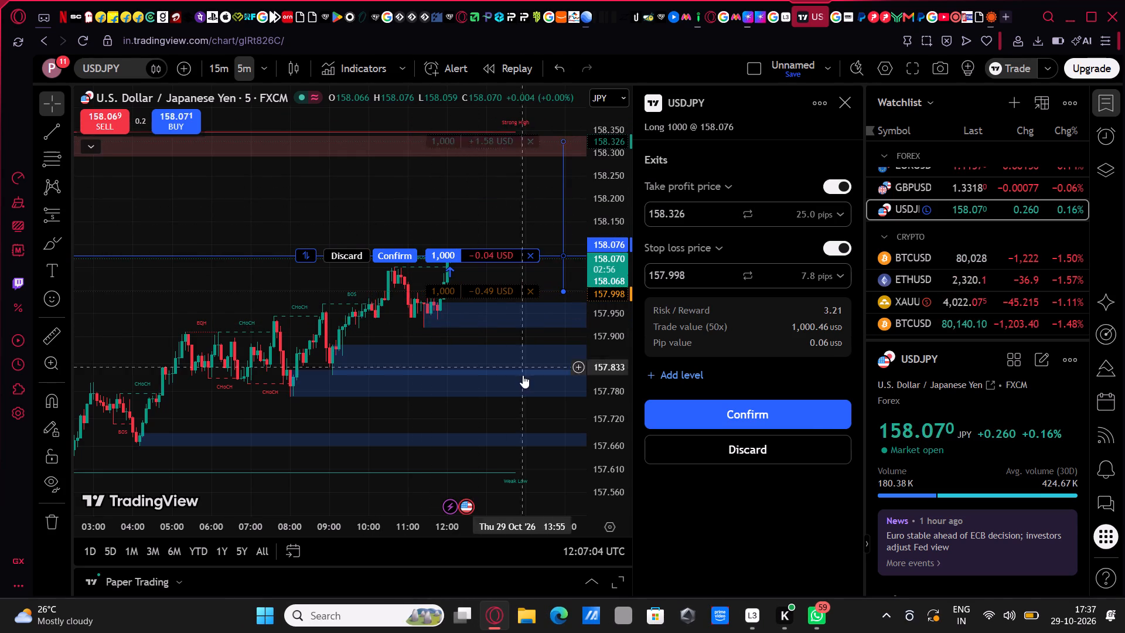
pyautogui.click(403, 249)
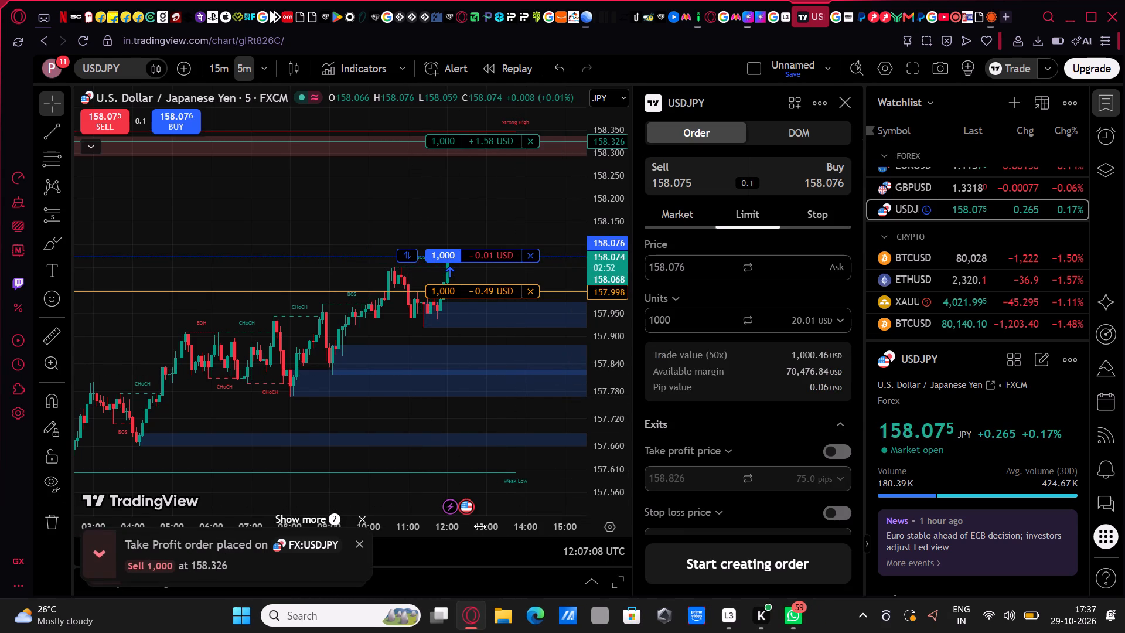
# Close the order ticket and examine the latest USDJPY candles around the entry and stop loss levels at larger scale.
pyautogui.moveTo(476, 522); pyautogui.dragTo(402, 518)
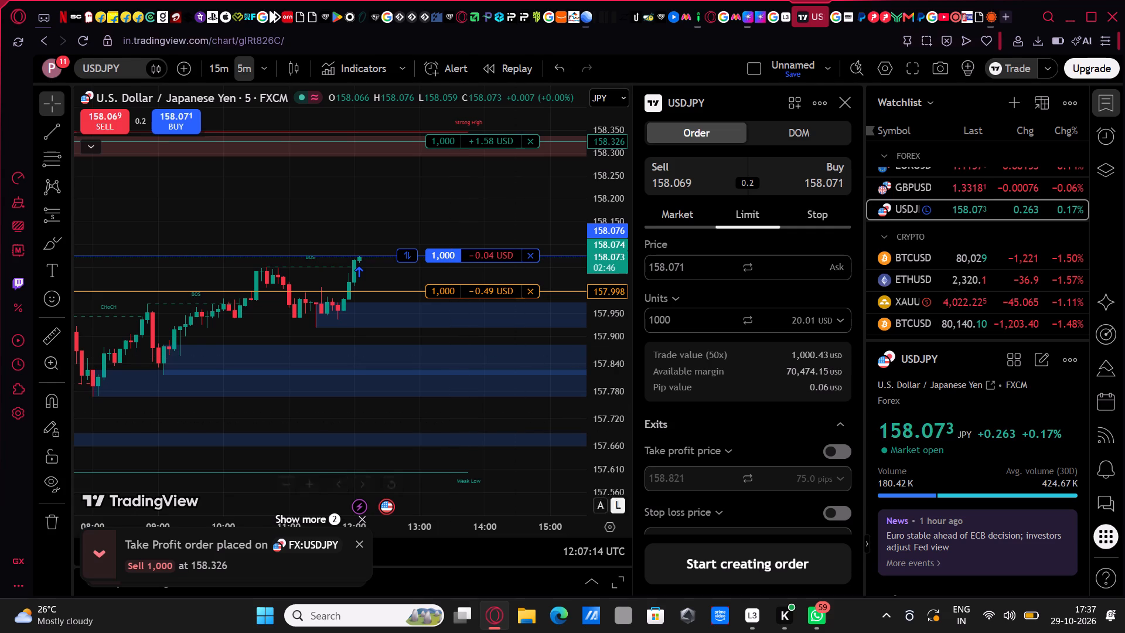
pyautogui.click(842, 104)
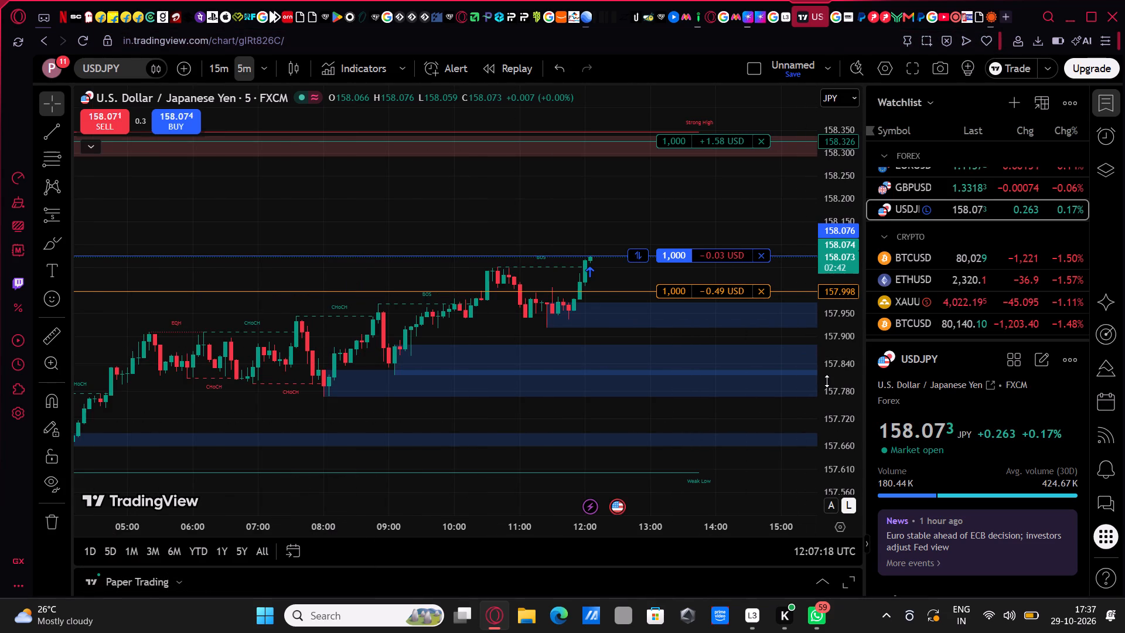
pyautogui.moveTo(827, 381); pyautogui.dragTo(814, 277)
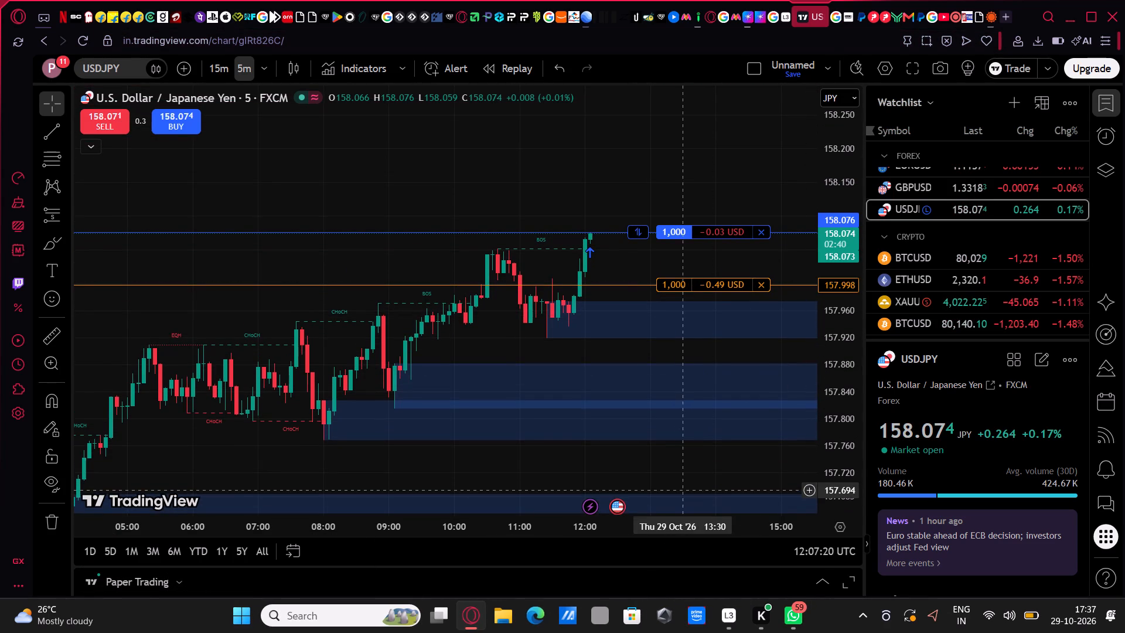
pyautogui.moveTo(624, 532); pyautogui.dragTo(528, 536)
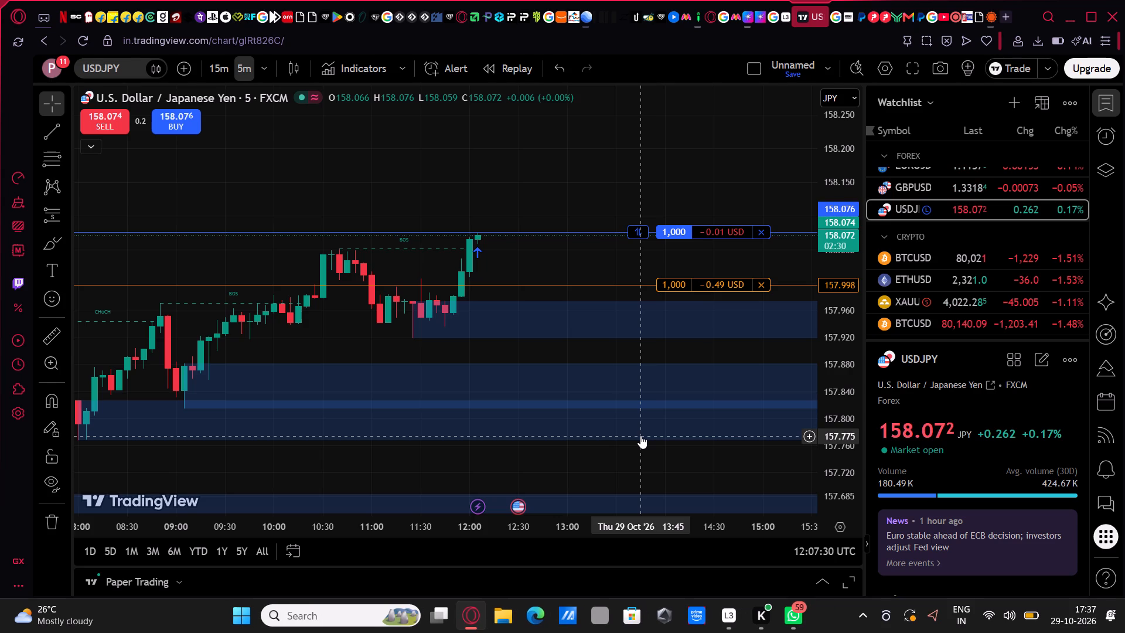
# Examine the USDJPY position's entry, stop loss and take profit levels together against more of the earlier 5-minute price history.
pyautogui.moveTo(833, 240); pyautogui.dragTo(849, 326)
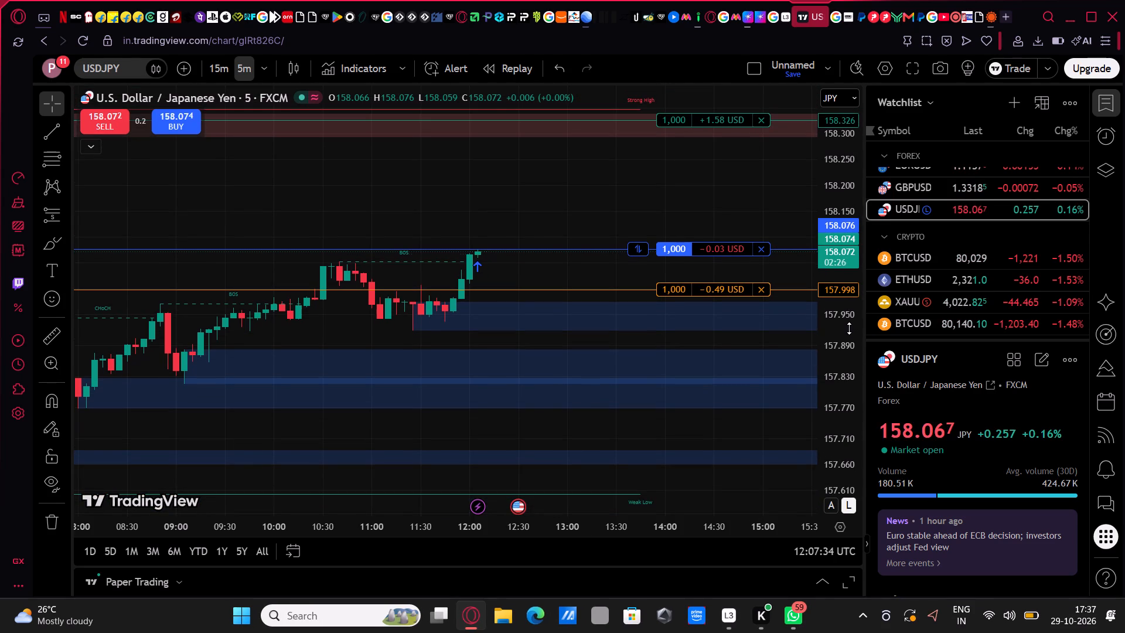
pyautogui.moveTo(558, 523); pyautogui.dragTo(596, 521)
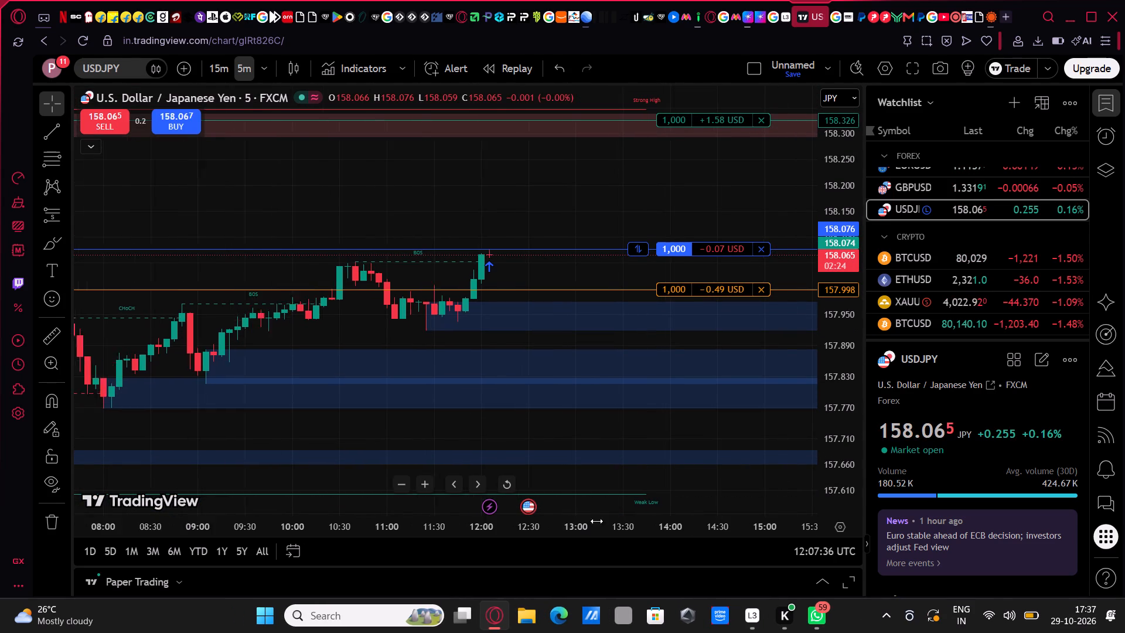
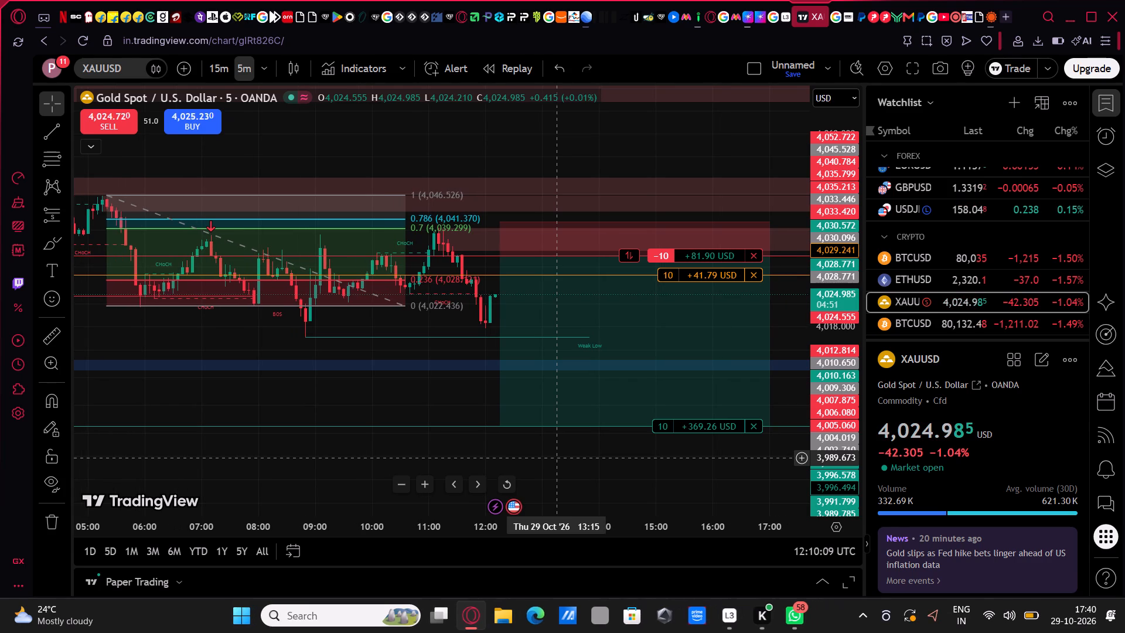
# Open the latest news updates marked on the XAUUSD chart's time axis.
pyautogui.click(494, 507)
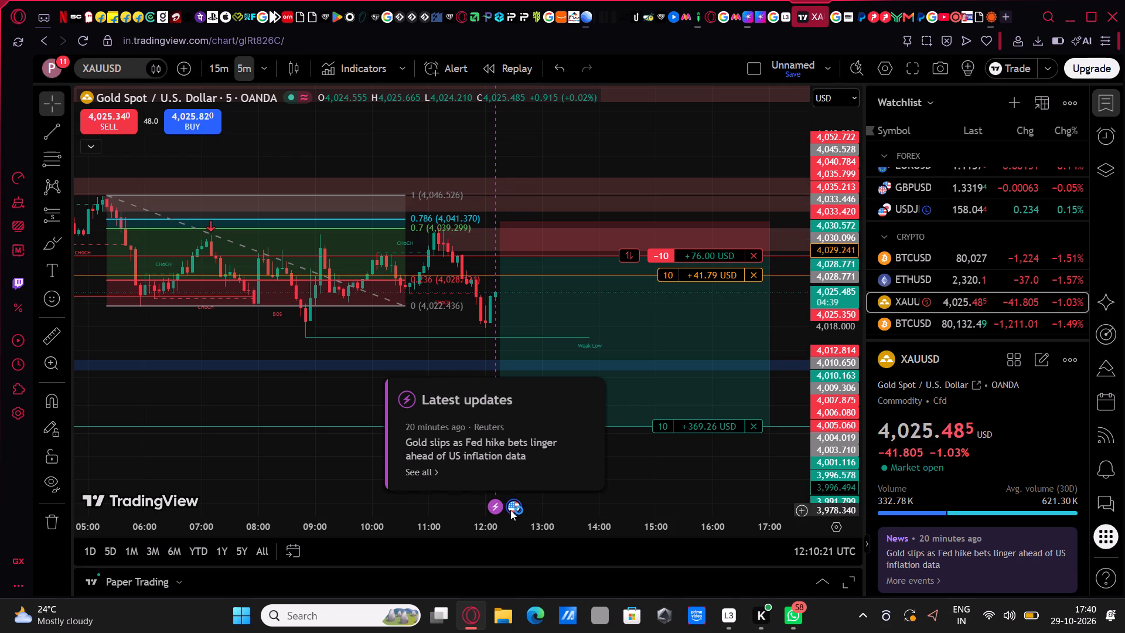
# Examine the upcoming US economic events marked below the XAUUSD 5-minute chart at 12:30 on 29 October.
pyautogui.click(512, 509)
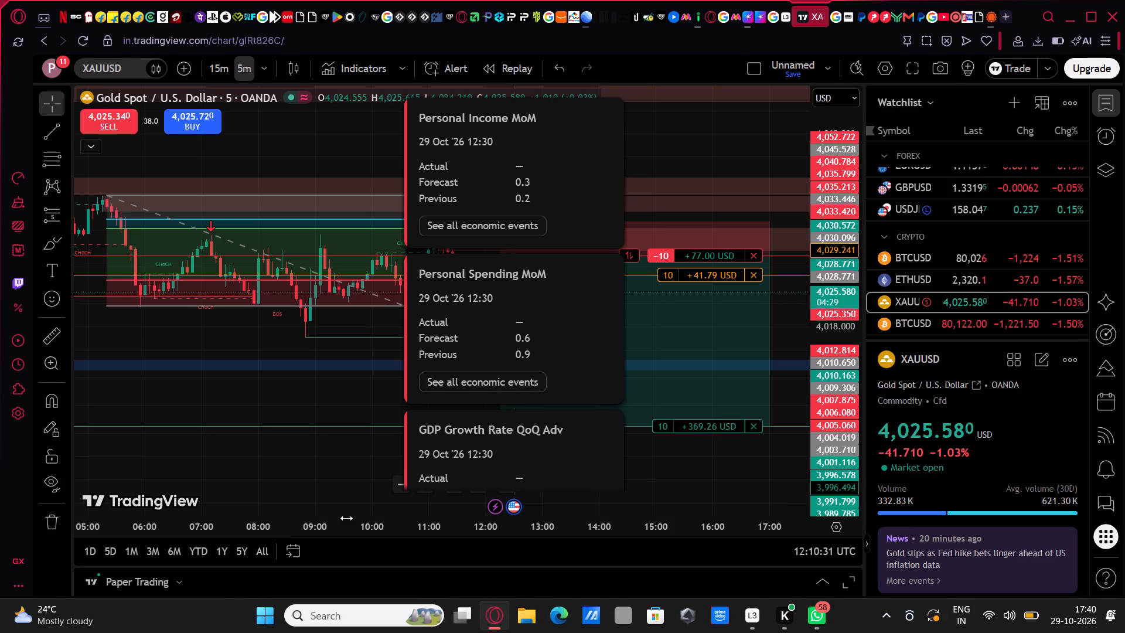
pyautogui.click(333, 506)
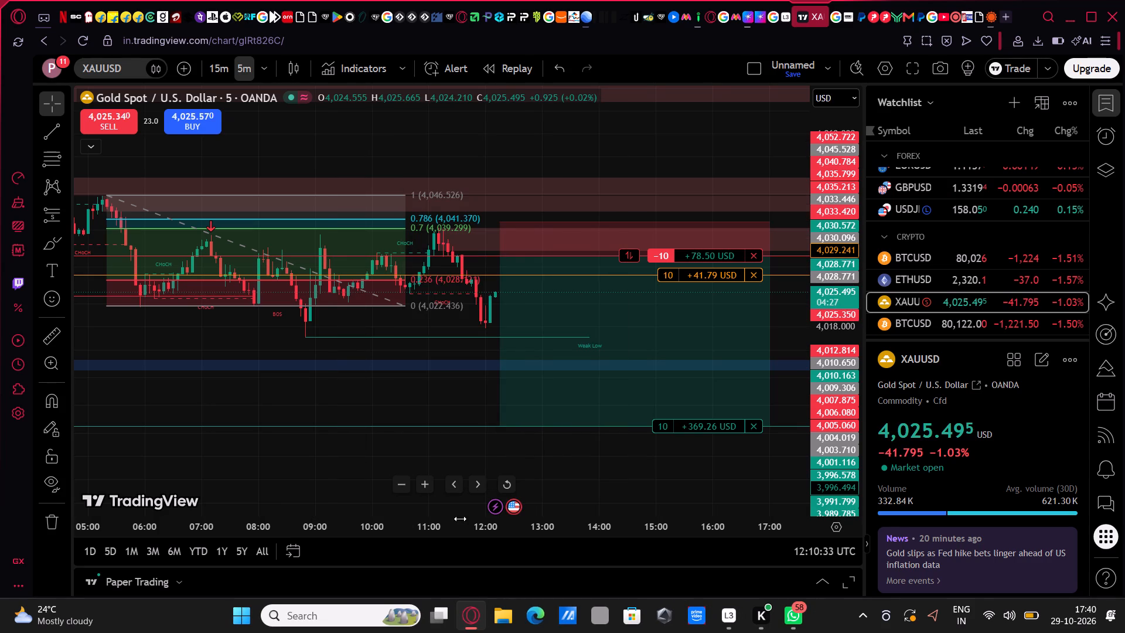
pyautogui.click(518, 507)
pyautogui.click(516, 505)
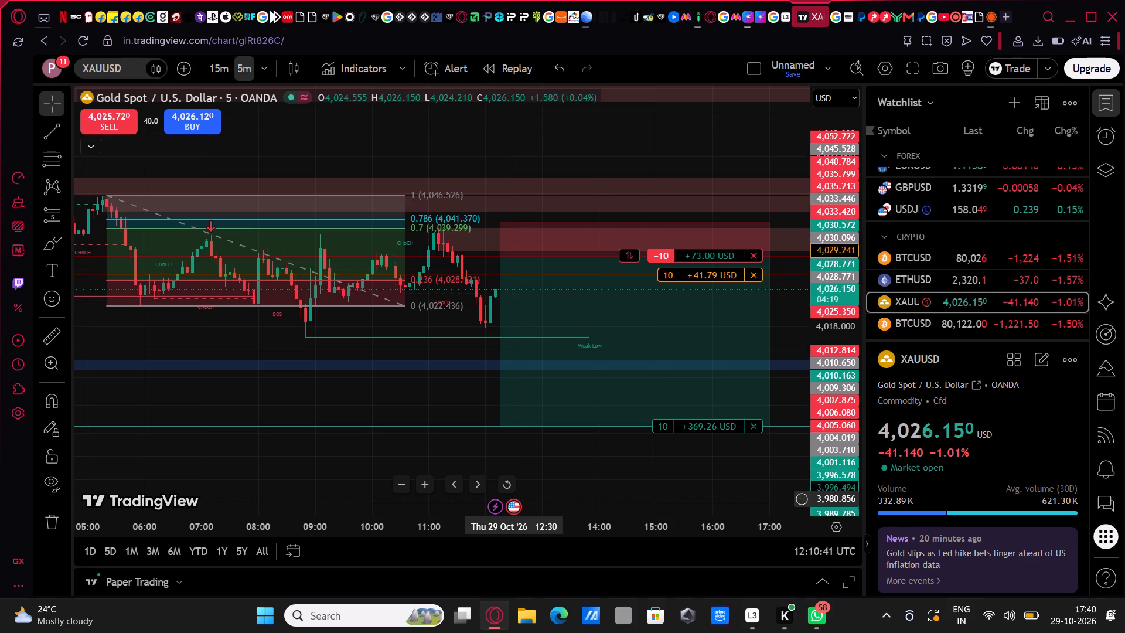
pyautogui.click(516, 498)
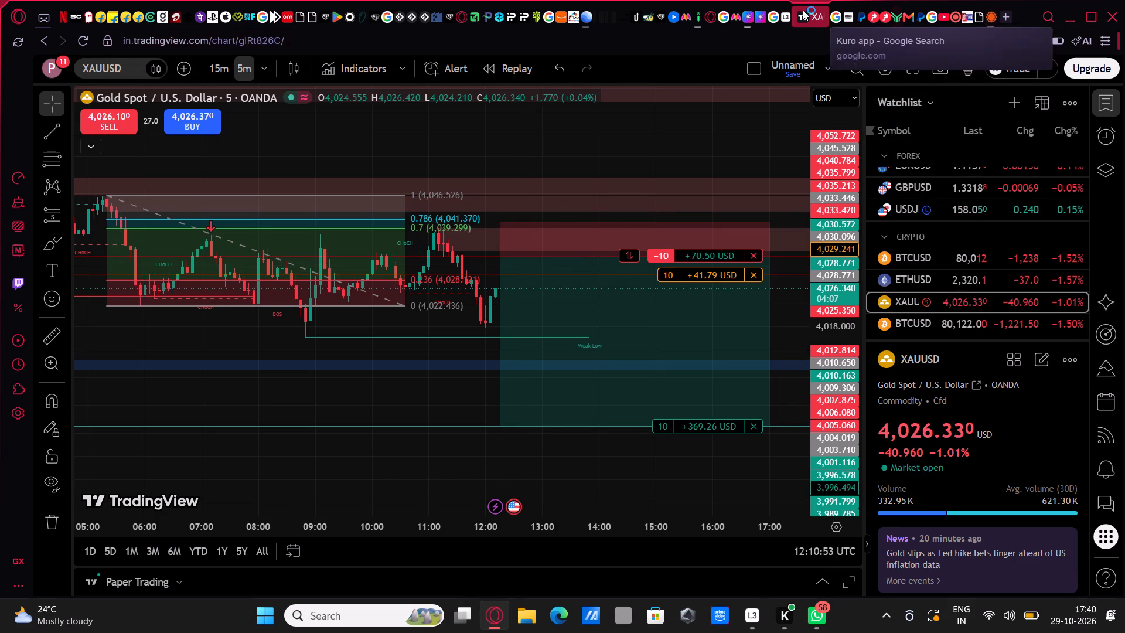
# Switch to the Forex Factory calendar and examine the USD releases scheduled for Thursday, Oct 29 at 6:00pm, including Advance GDP q/q.
pyautogui.click(433, 19)
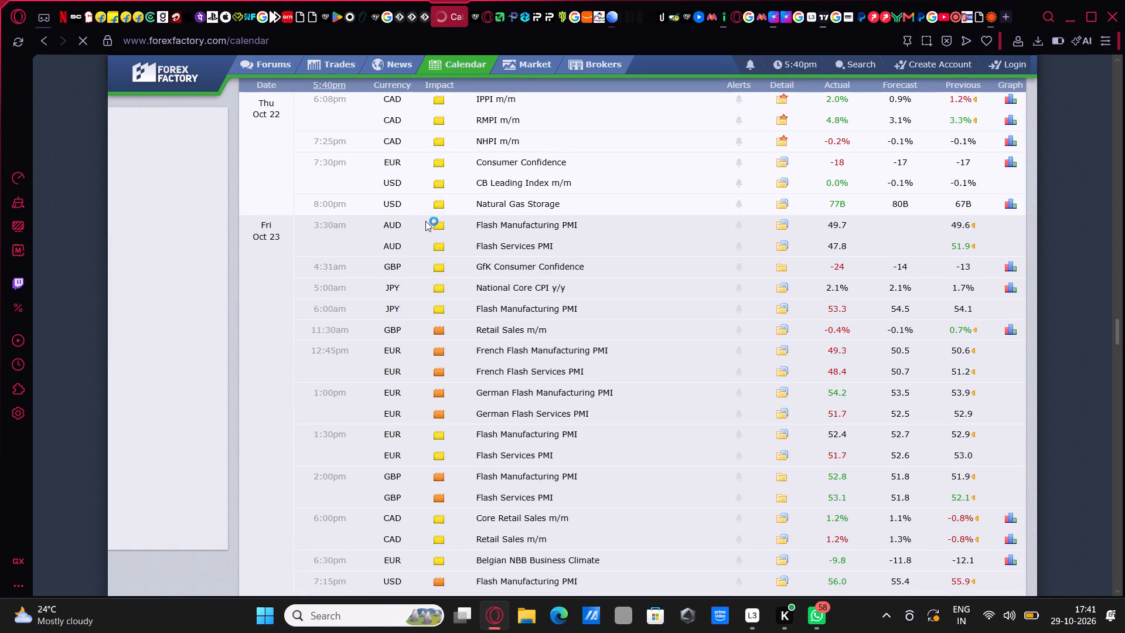
pyautogui.scroll(-10, 425, 221)
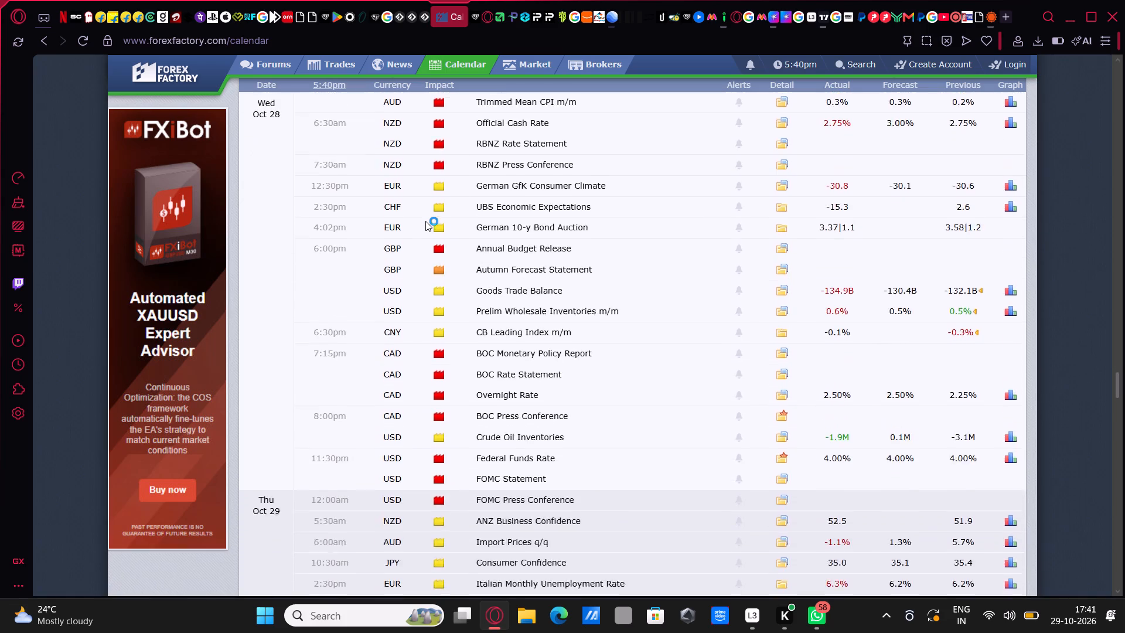
pyautogui.scroll(-3, 425, 221)
pyautogui.click(425, 221)
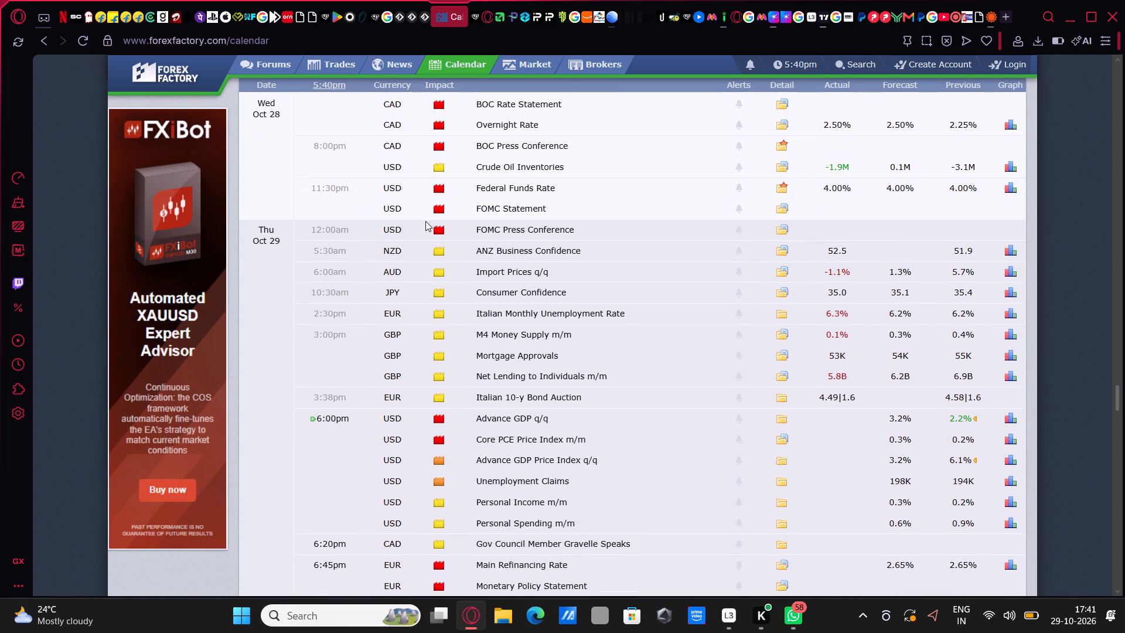
pyautogui.scroll(-1, 425, 221)
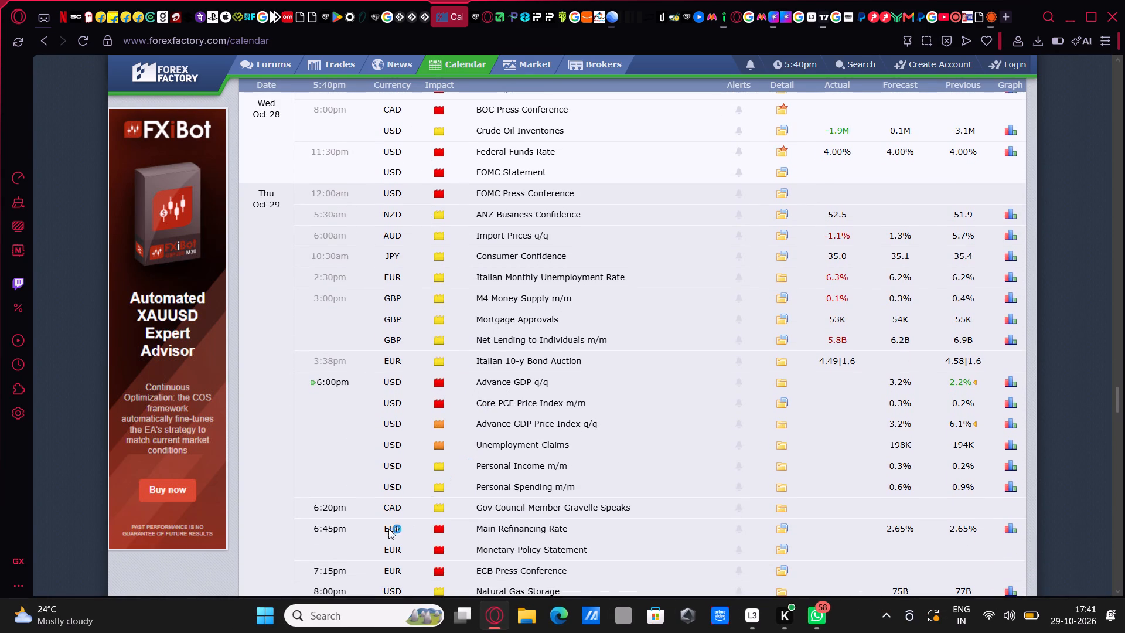
pyautogui.click(407, 384)
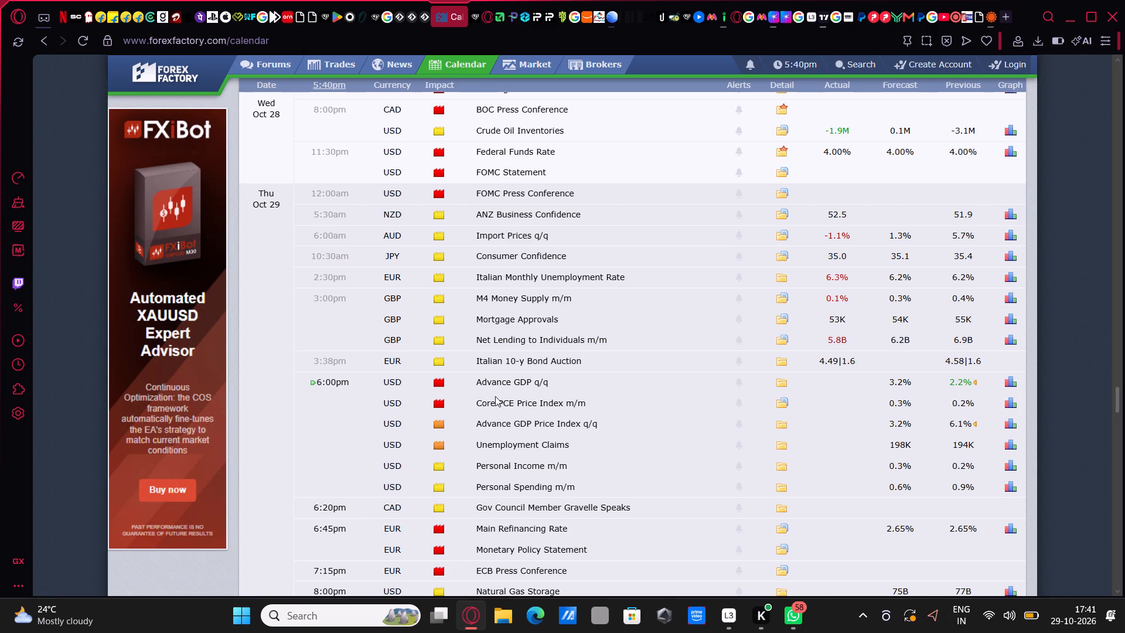
pyautogui.click(550, 389)
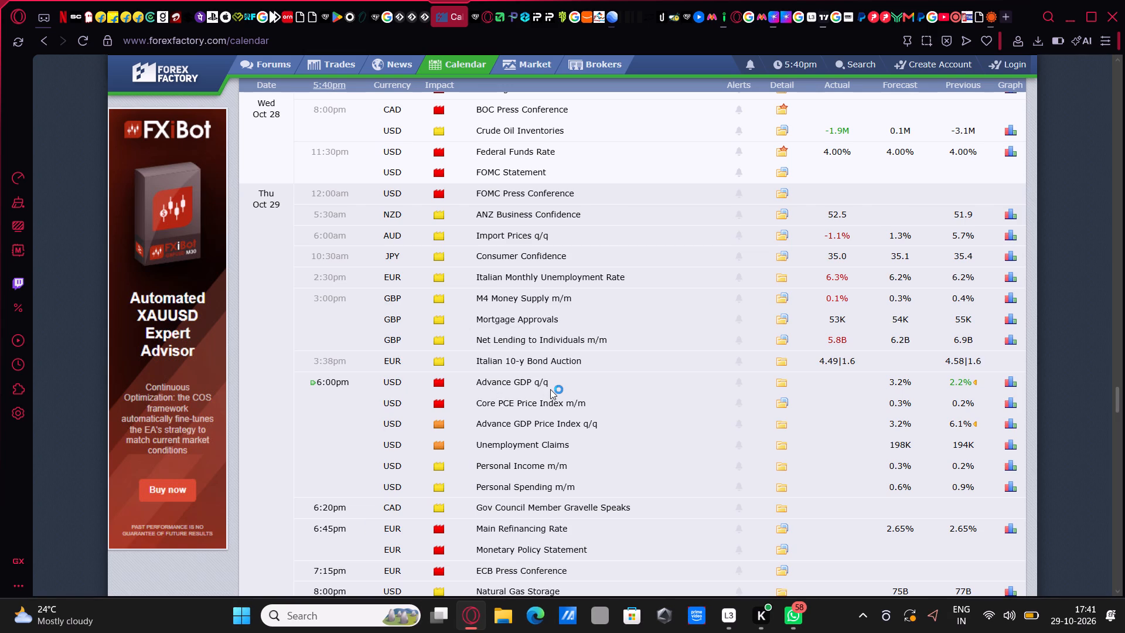
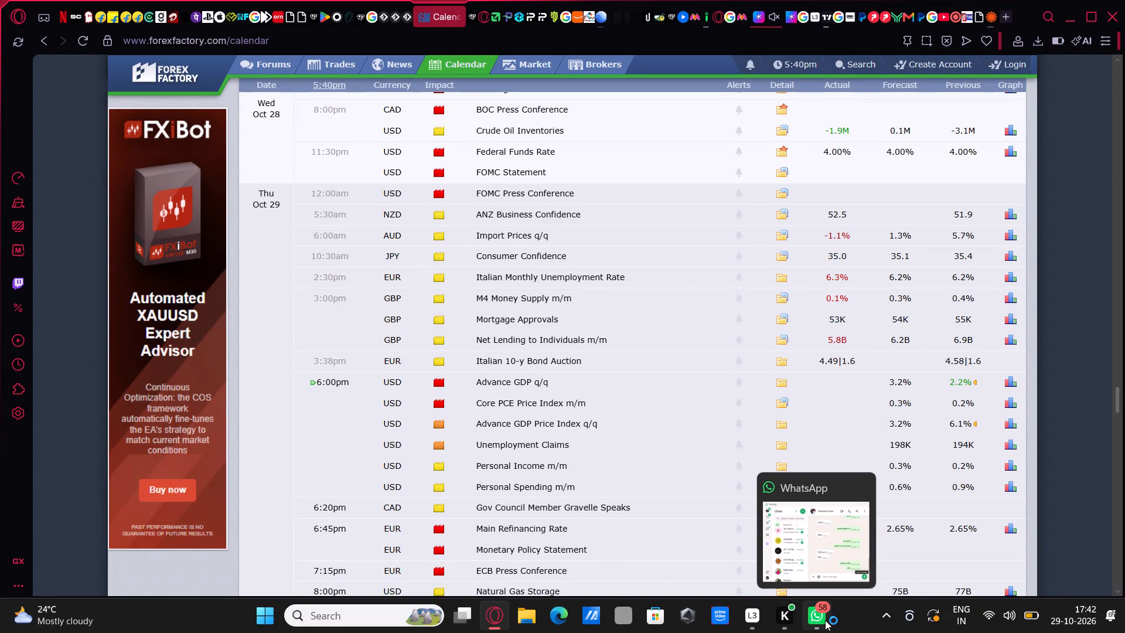
# Switch from the economic calendar back to the XAUUSD 5-minute chart in TradingView.
pyautogui.scroll(4, 623, 458)
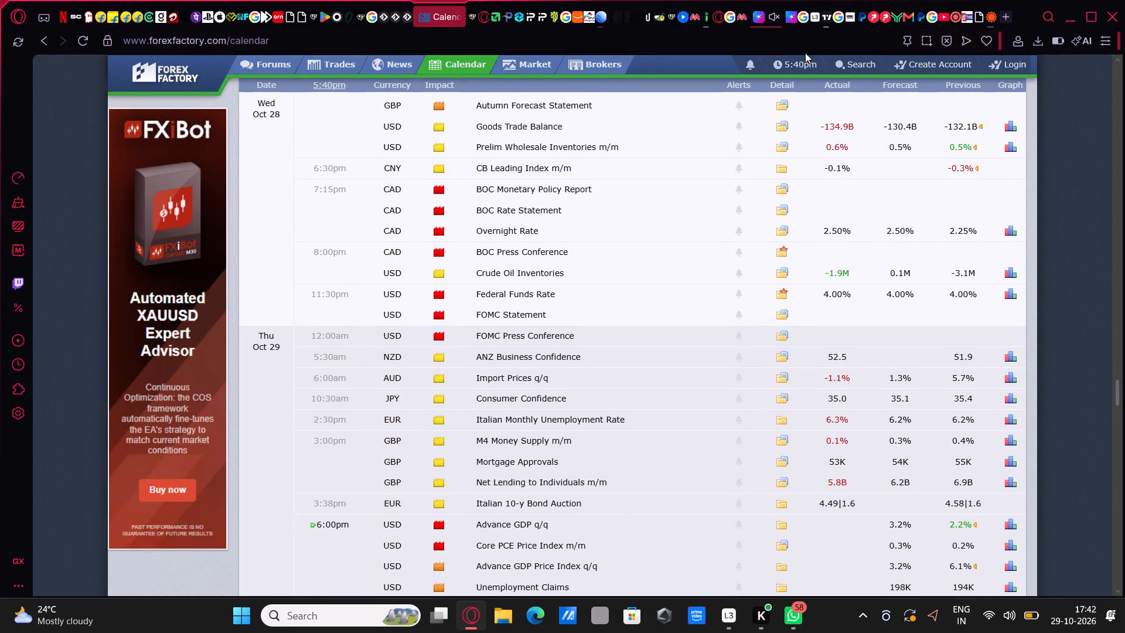
pyautogui.click(826, 26)
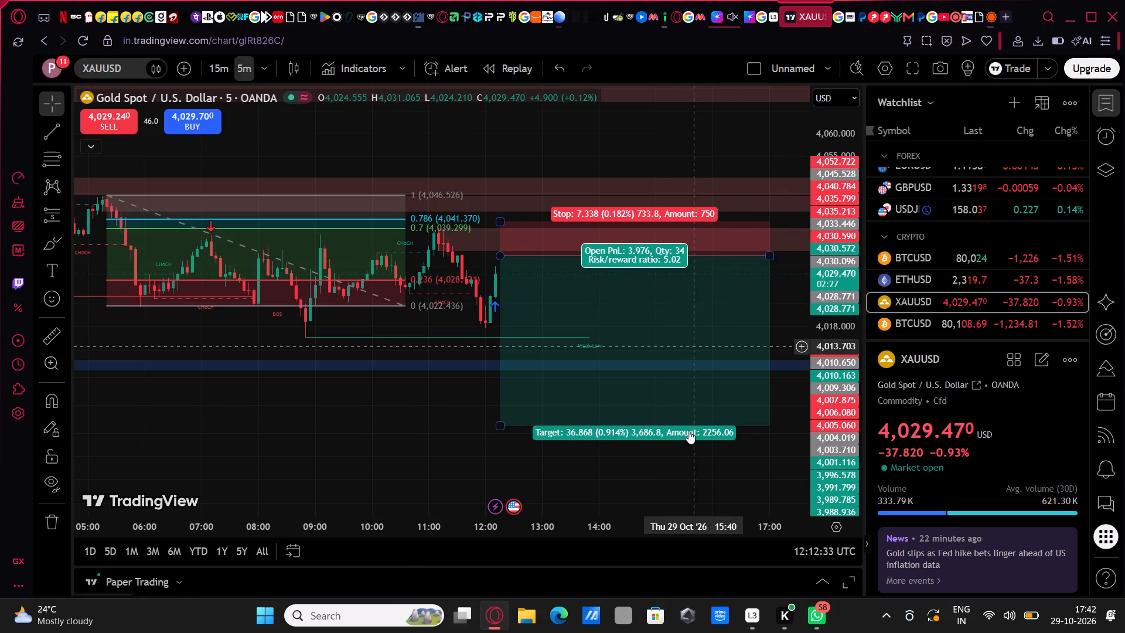
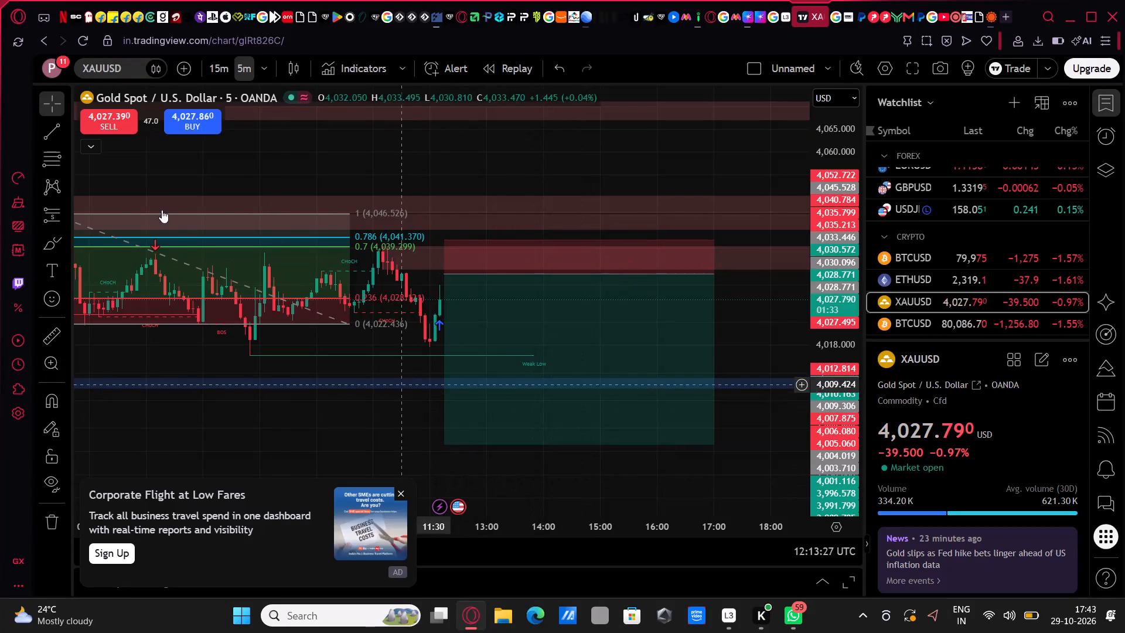
# Place a sell limit order for 10 units of XAUUSD at 4,036.762.
pyautogui.click(122, 128)
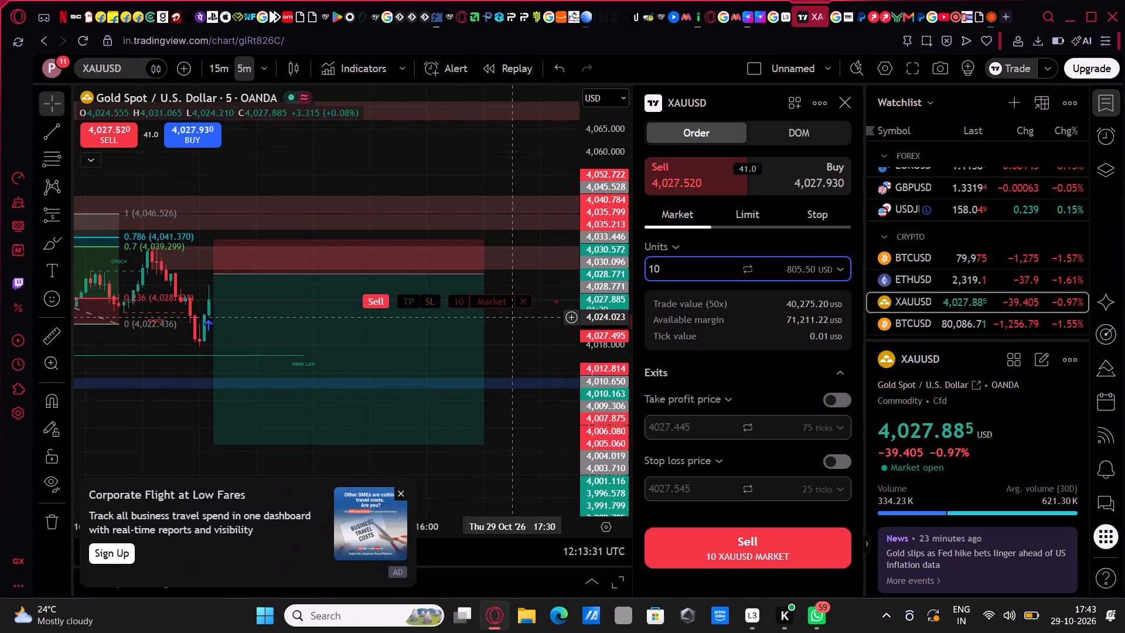
pyautogui.click(736, 218)
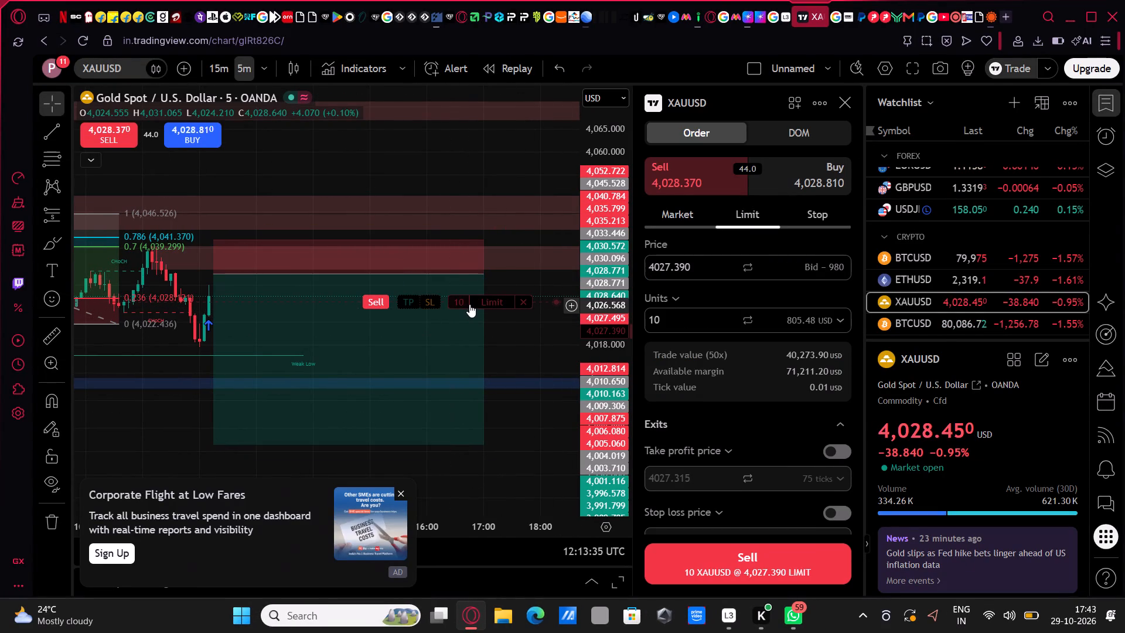
pyautogui.moveTo(469, 304); pyautogui.dragTo(475, 270)
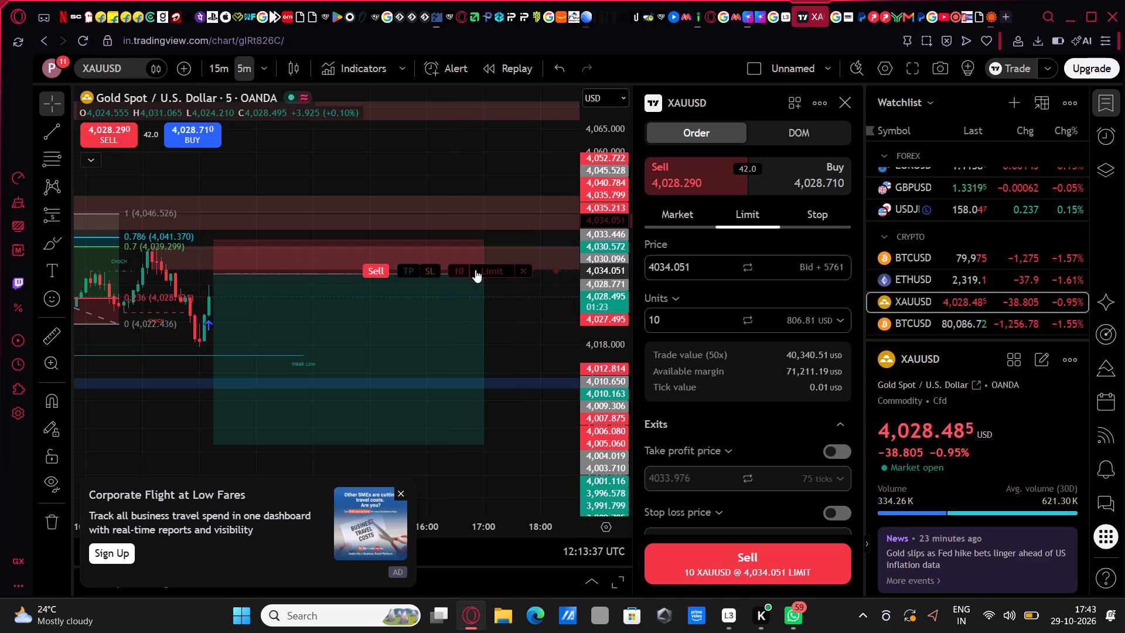
pyautogui.moveTo(475, 270); pyautogui.dragTo(476, 263)
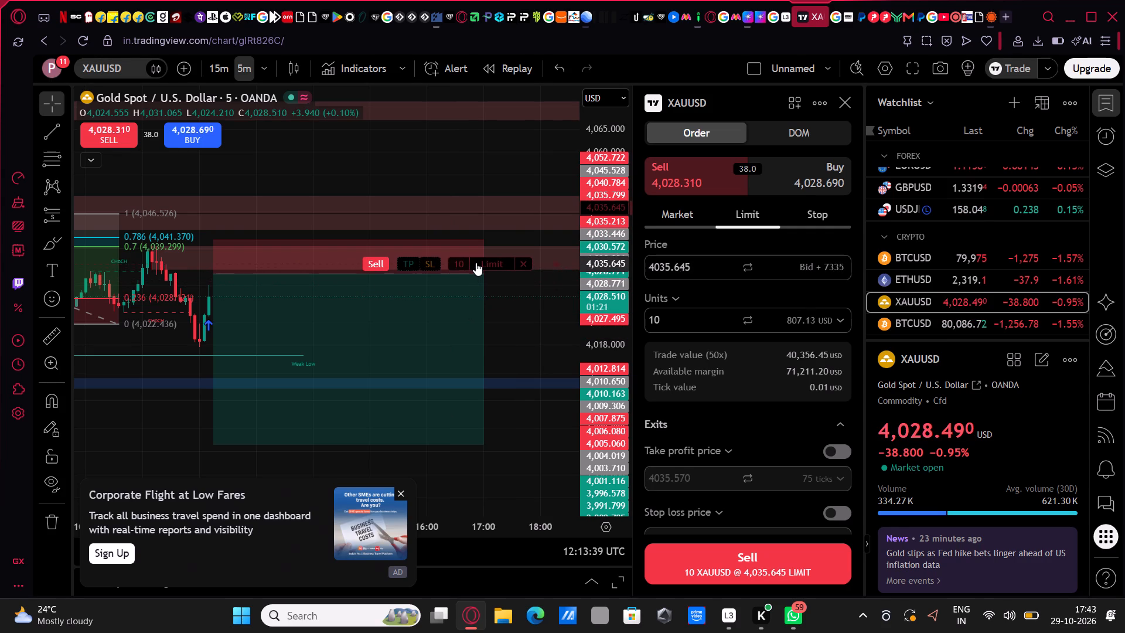
pyautogui.moveTo(476, 263); pyautogui.dragTo(477, 261)
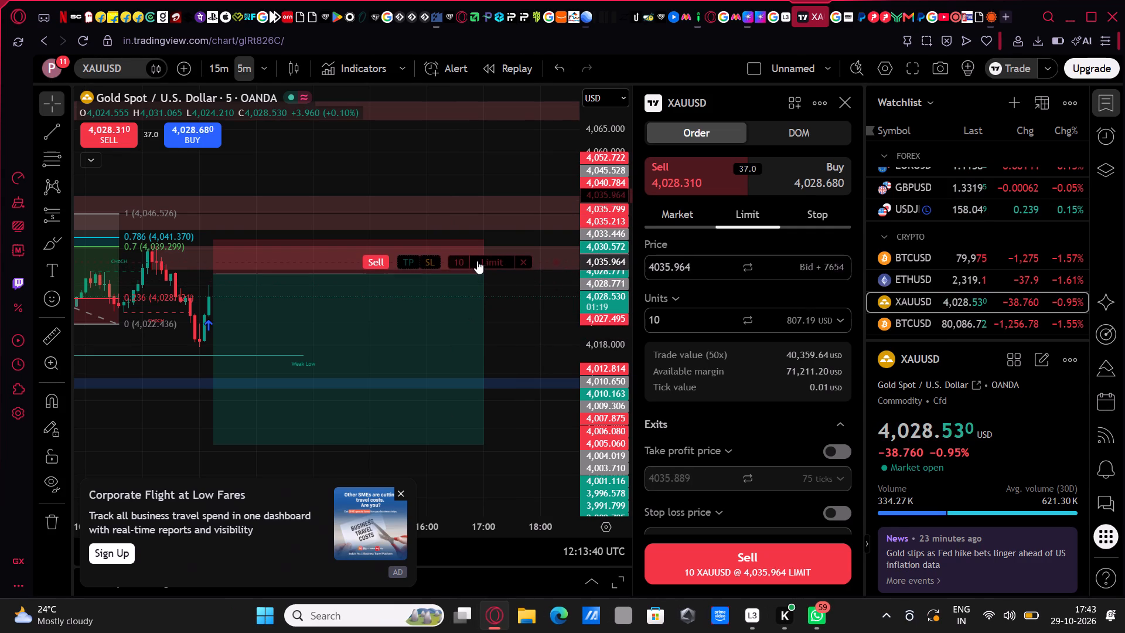
pyautogui.moveTo(477, 261); pyautogui.dragTo(478, 258)
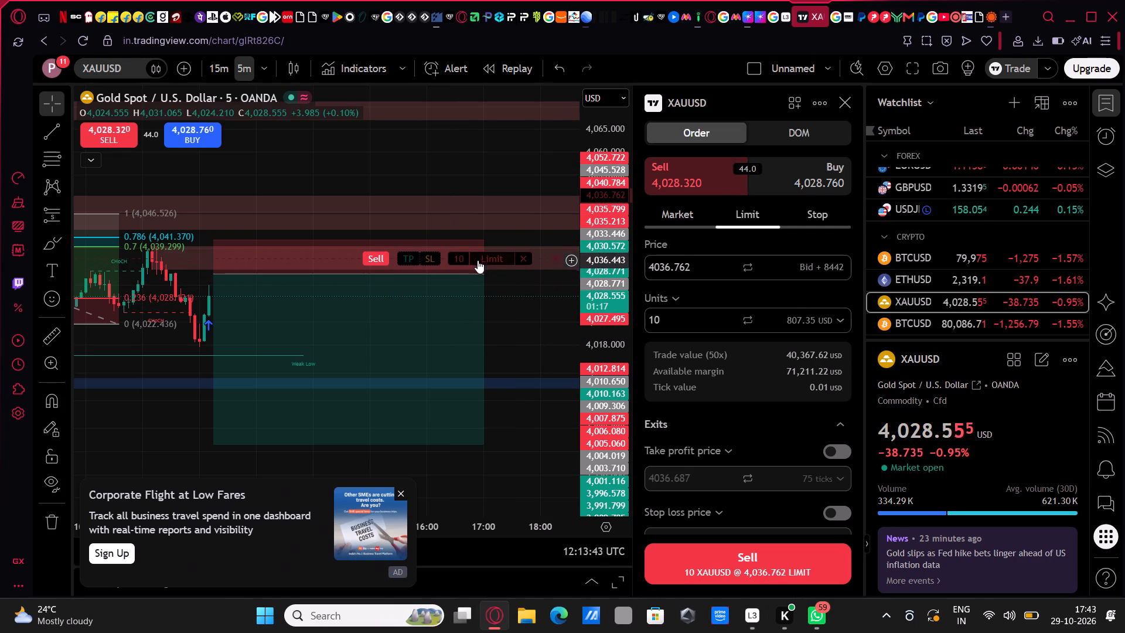
pyautogui.click(778, 573)
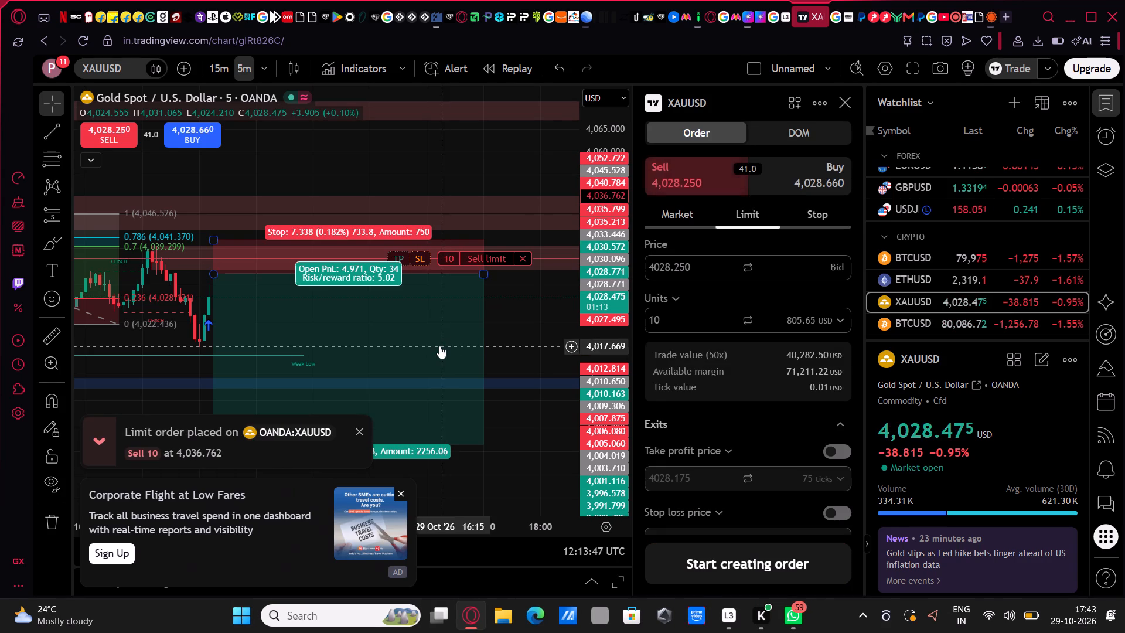
# Attach a stop loss at 4,043.625 and a take profit at 4,005.624 to the XAUUSD sell limit order, then close the order form.
pyautogui.moveTo(412, 253); pyautogui.dragTo(412, 251)
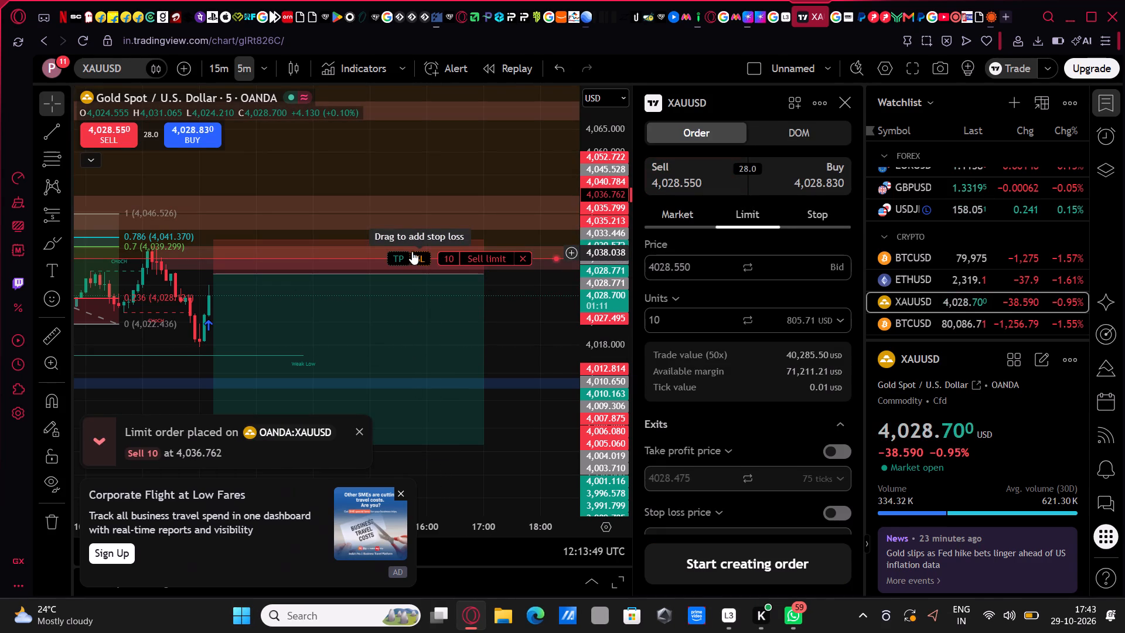
pyautogui.moveTo(412, 251); pyautogui.dragTo(414, 227)
pyautogui.moveTo(416, 254); pyautogui.dragTo(431, 343)
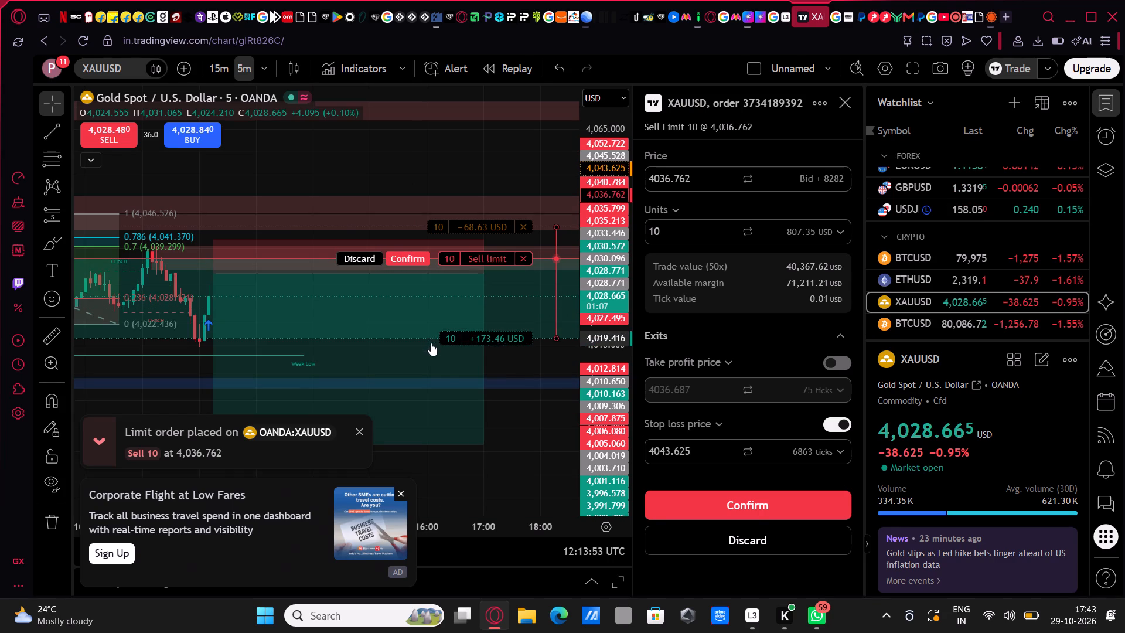
pyautogui.moveTo(431, 343); pyautogui.dragTo(449, 397)
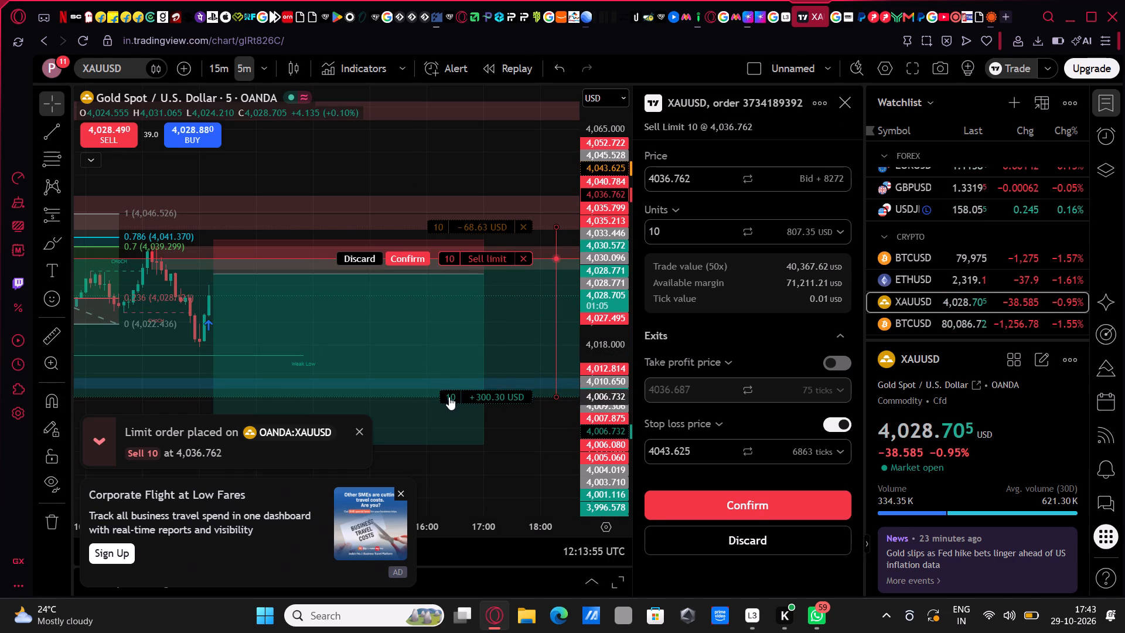
pyautogui.moveTo(449, 397); pyautogui.dragTo(449, 402)
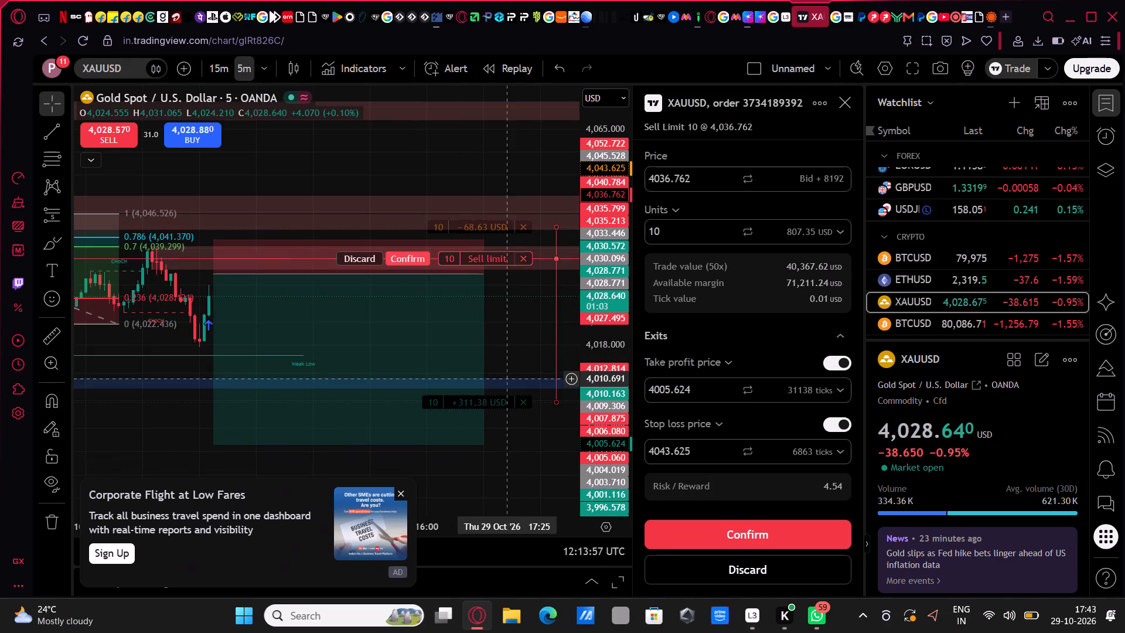
pyautogui.click(420, 258)
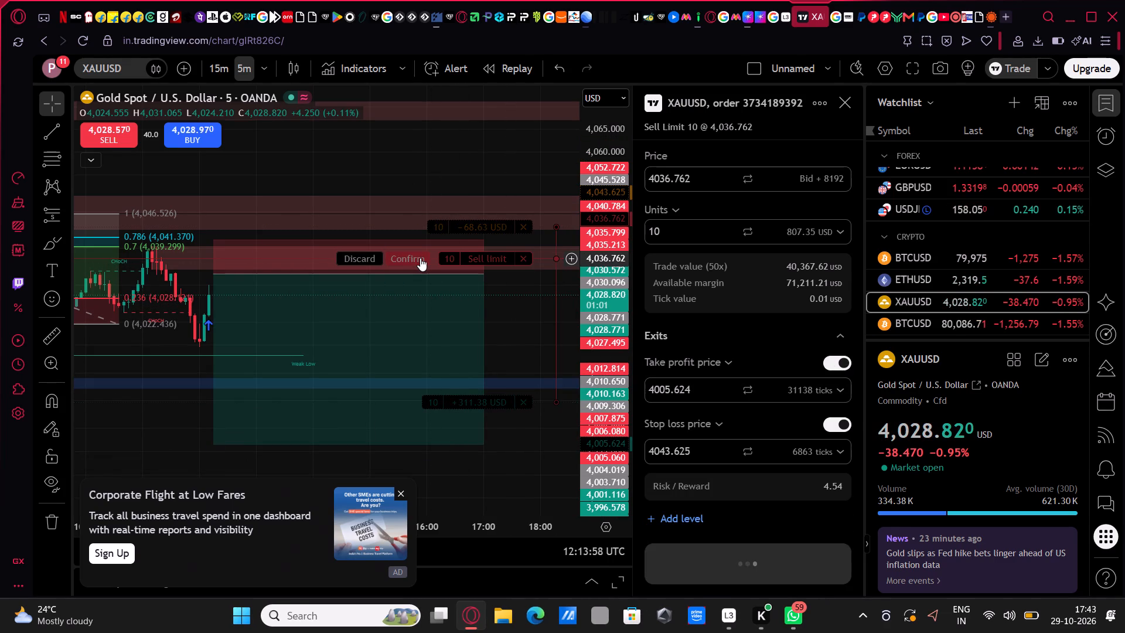
pyautogui.moveTo(616, 320); pyautogui.dragTo(634, 240)
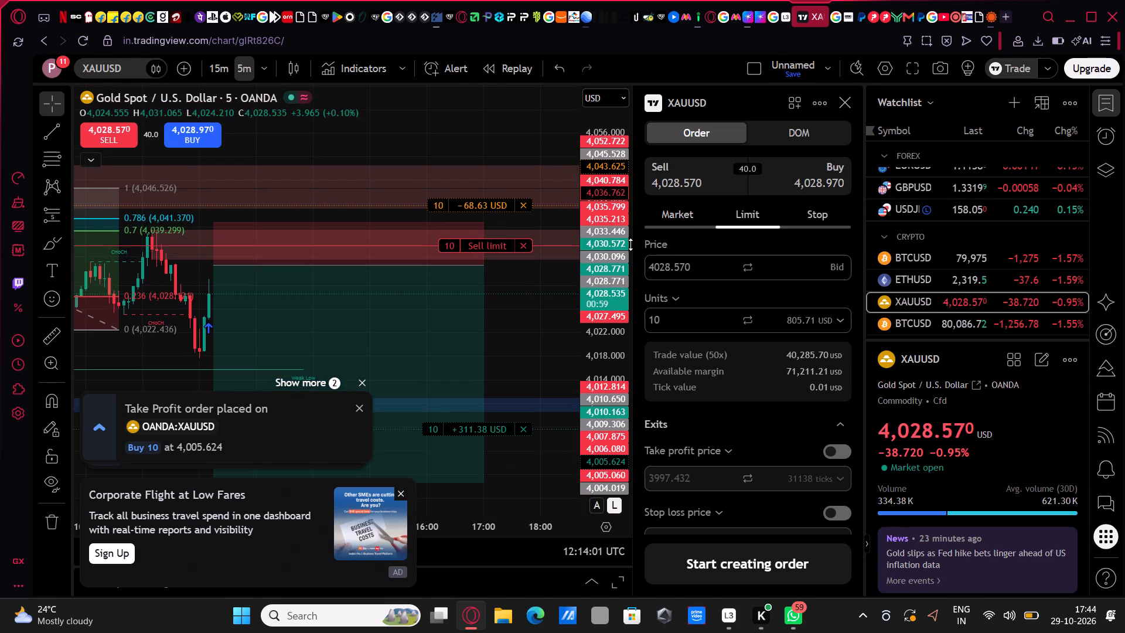
pyautogui.click(844, 104)
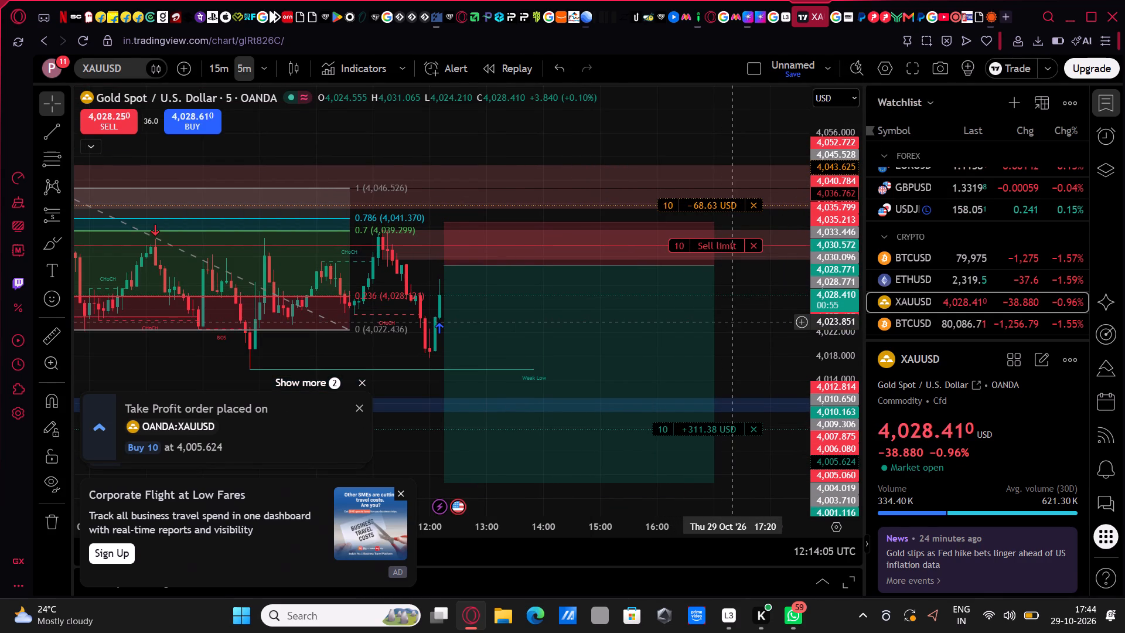
# Align the short position drawing with the pending order: entry about 4,036.8, stop about 4,043.6 and target about 4,005.7.
pyautogui.moveTo(677, 329); pyautogui.dragTo(667, 306)
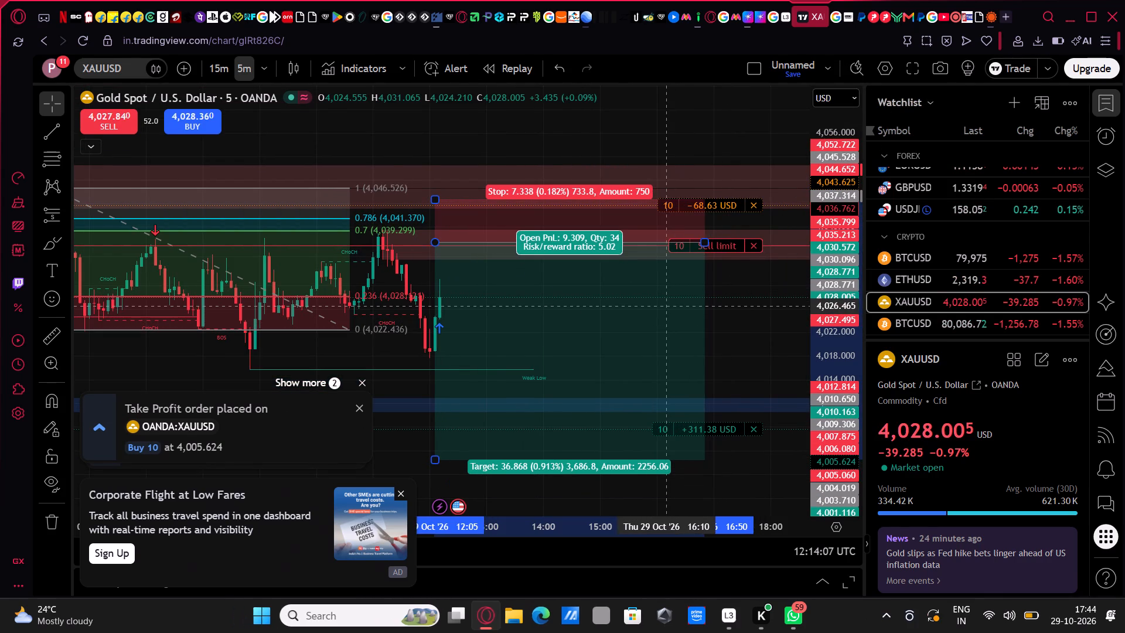
pyautogui.moveTo(667, 306); pyautogui.dragTo(667, 309)
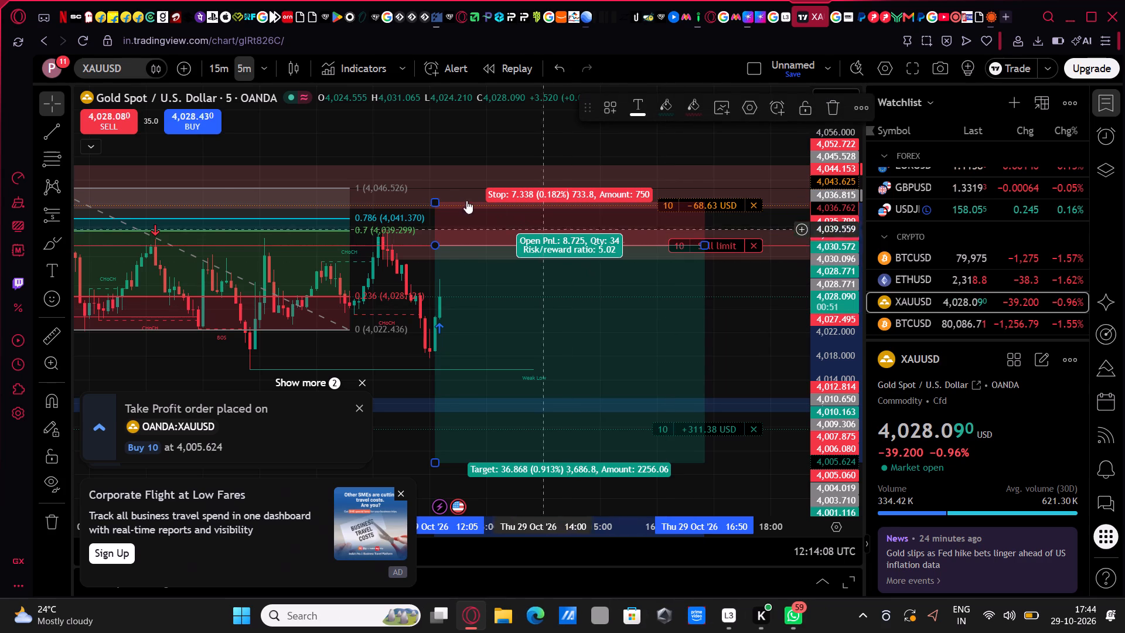
pyautogui.moveTo(435, 200); pyautogui.dragTo(436, 206)
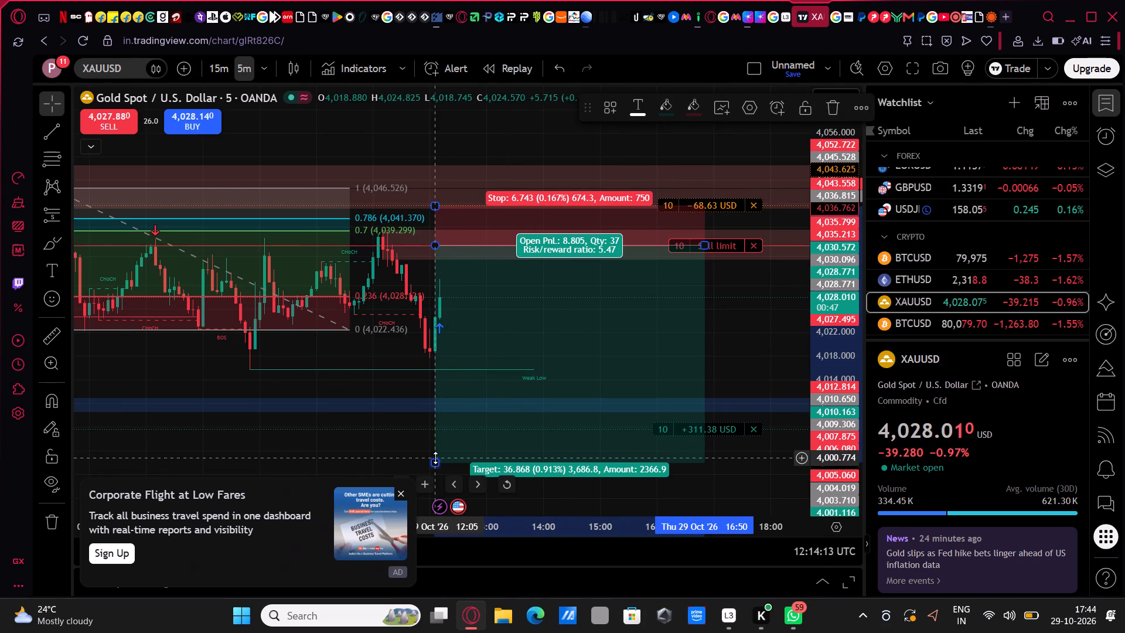
pyautogui.moveTo(435, 458); pyautogui.dragTo(433, 428)
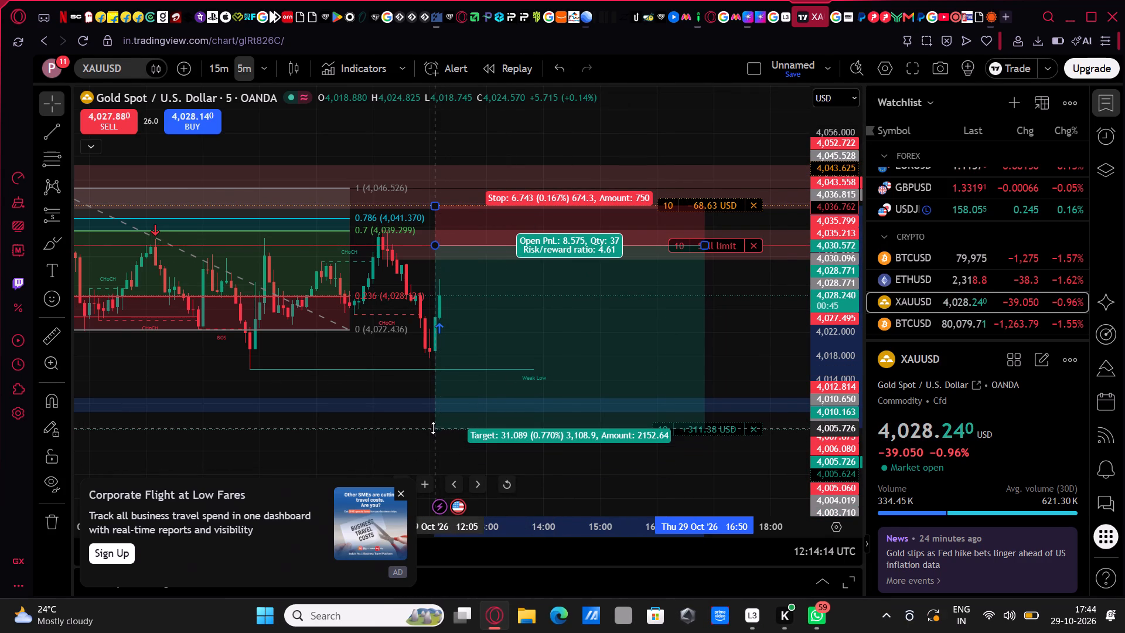
pyautogui.click(666, 468)
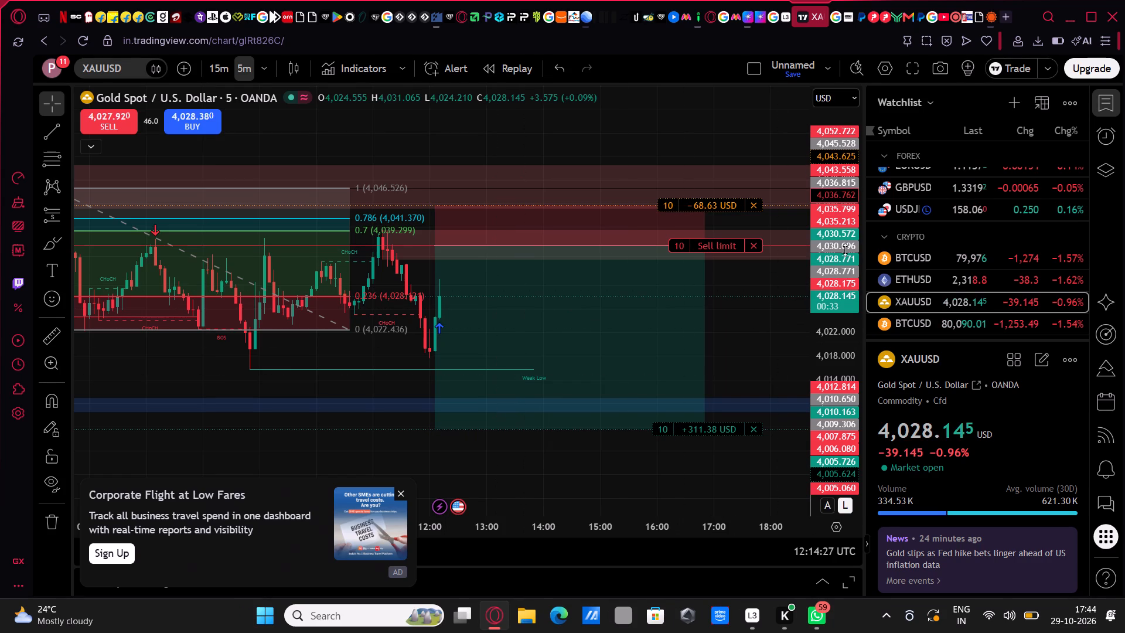
# Switch to the USDJPY chart to check the open long position.
pyautogui.click(895, 213)
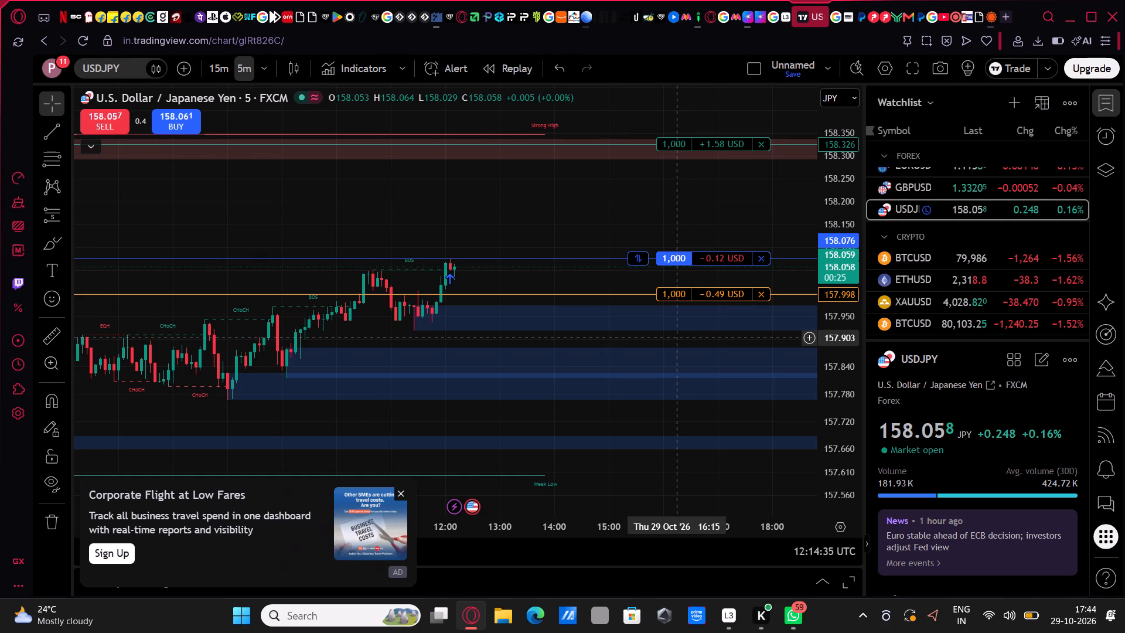
# Open the GBPUSD chart and sell 1,000,000 units at market.
pyautogui.scroll(1, 1008, 302)
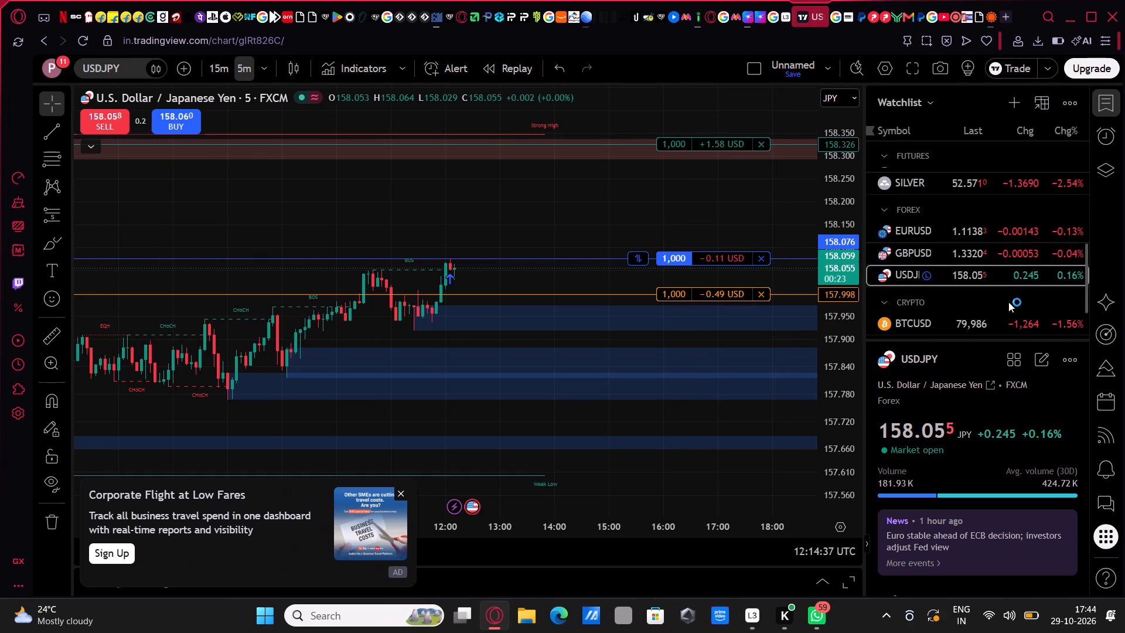
pyautogui.click(984, 252)
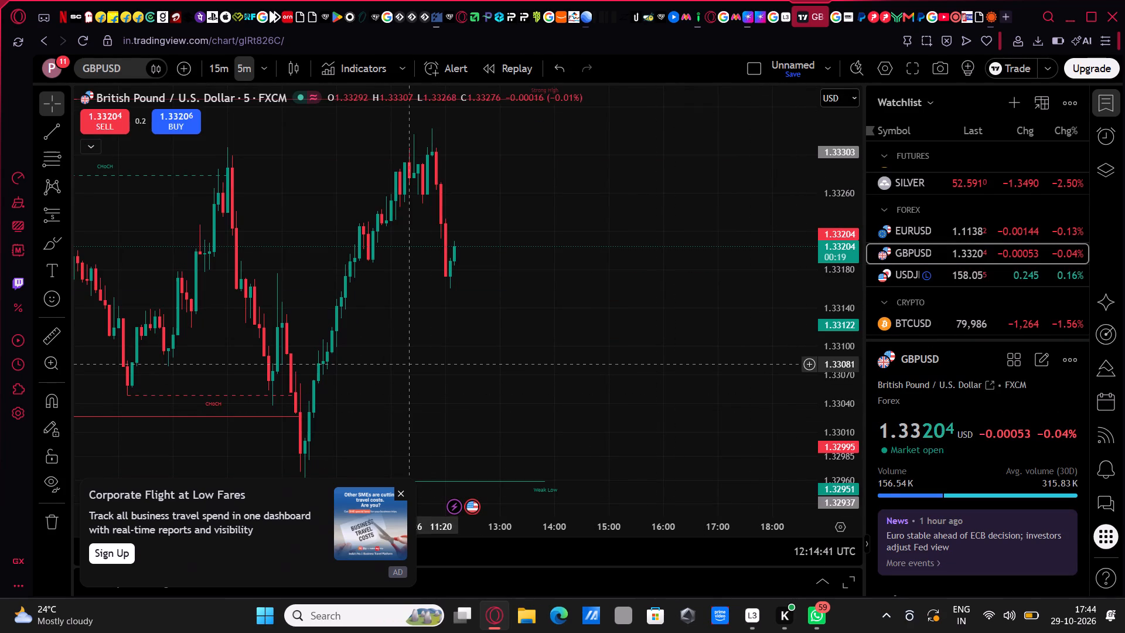
pyautogui.click(108, 113)
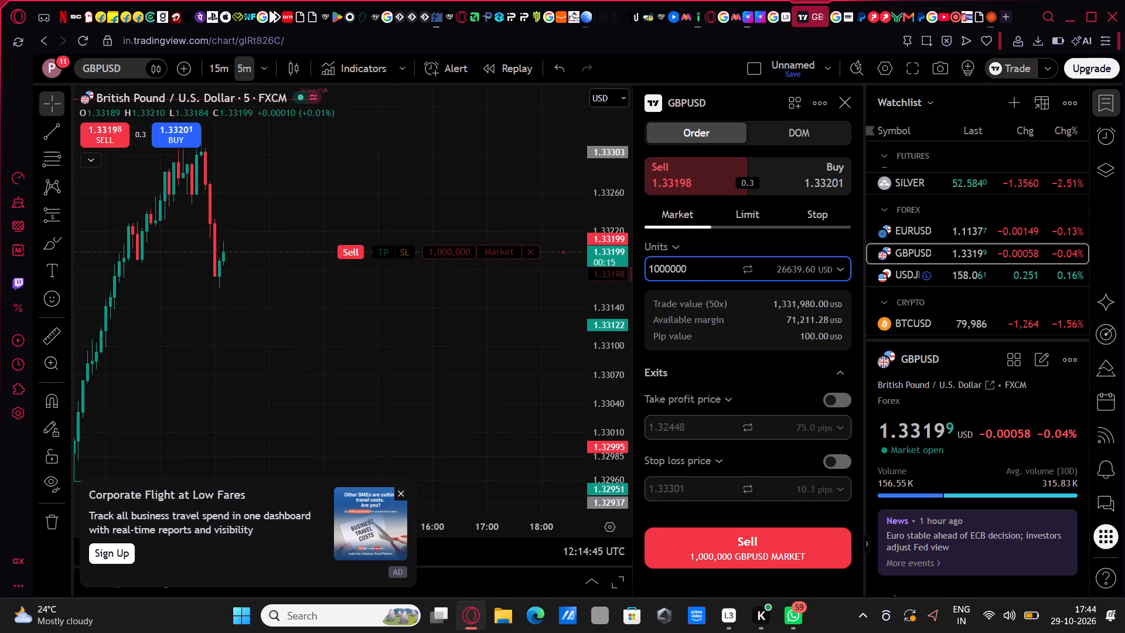
pyautogui.click(792, 555)
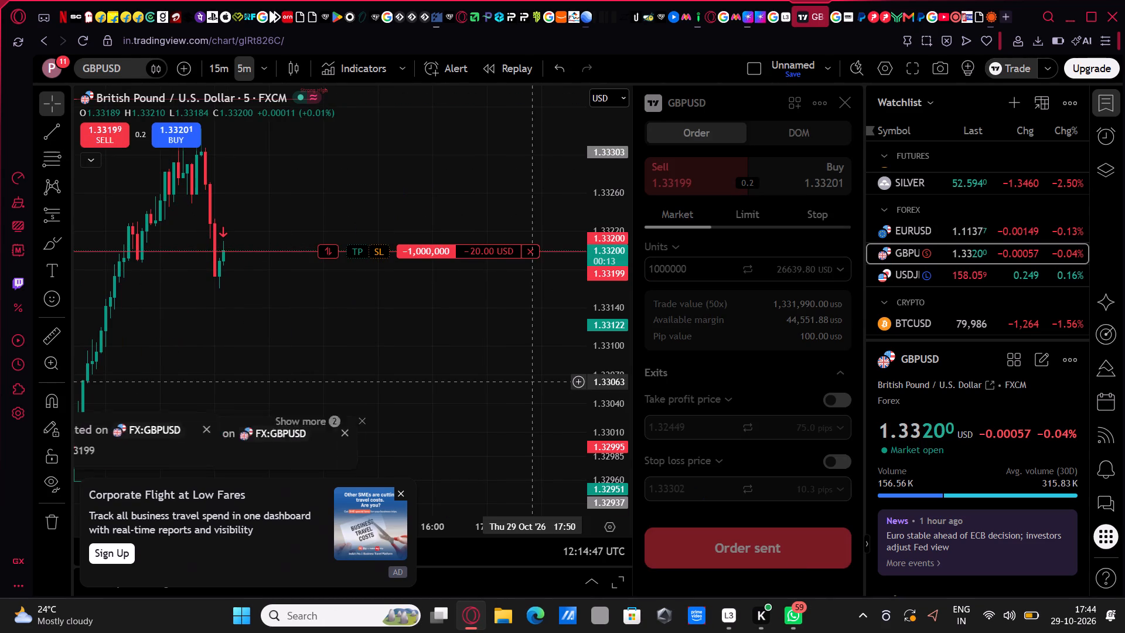
# Attach a stop loss at 1.33332 and a take profit at 1.32945 to the GBPUSD short position, then close the order form.
pyautogui.moveTo(380, 249); pyautogui.dragTo(371, 210)
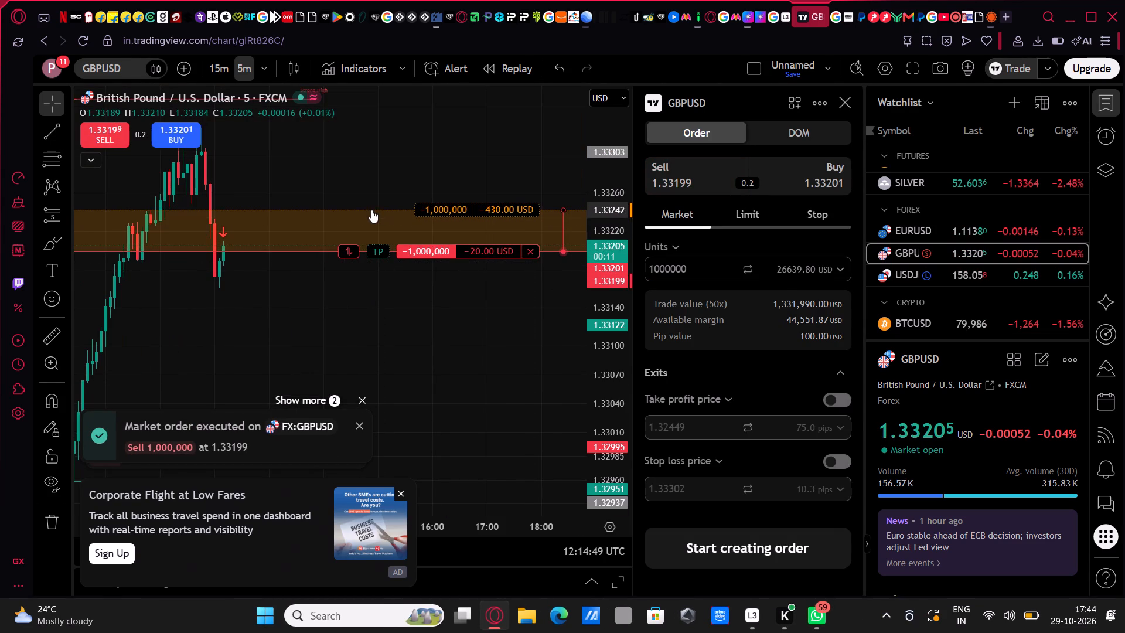
pyautogui.moveTo(371, 210); pyautogui.dragTo(399, 124)
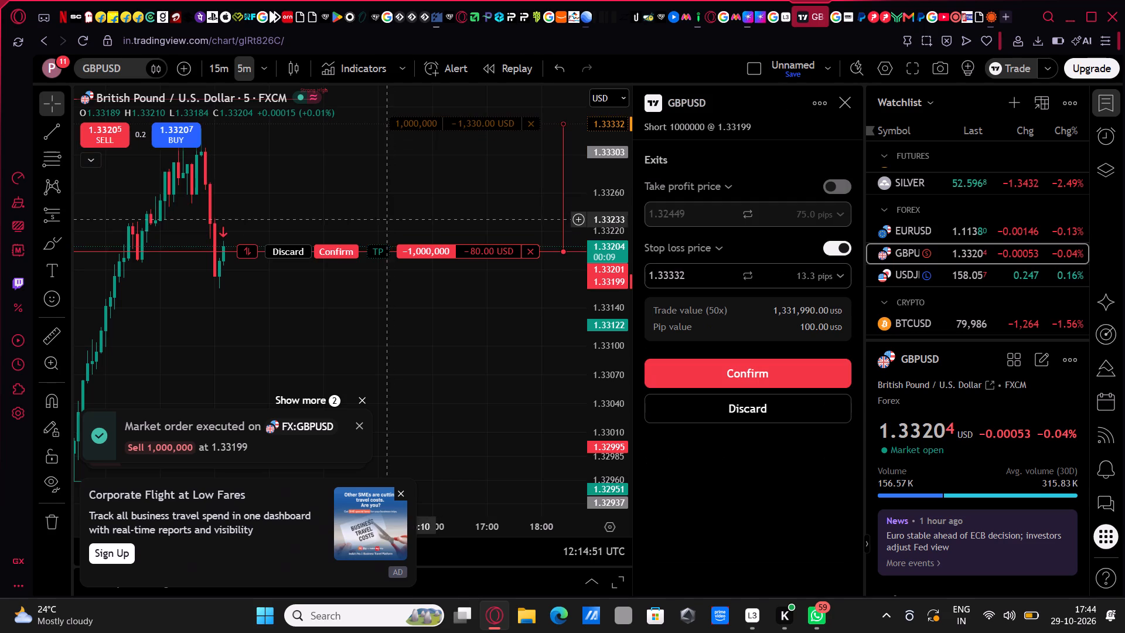
pyautogui.moveTo(380, 254); pyautogui.dragTo(423, 494)
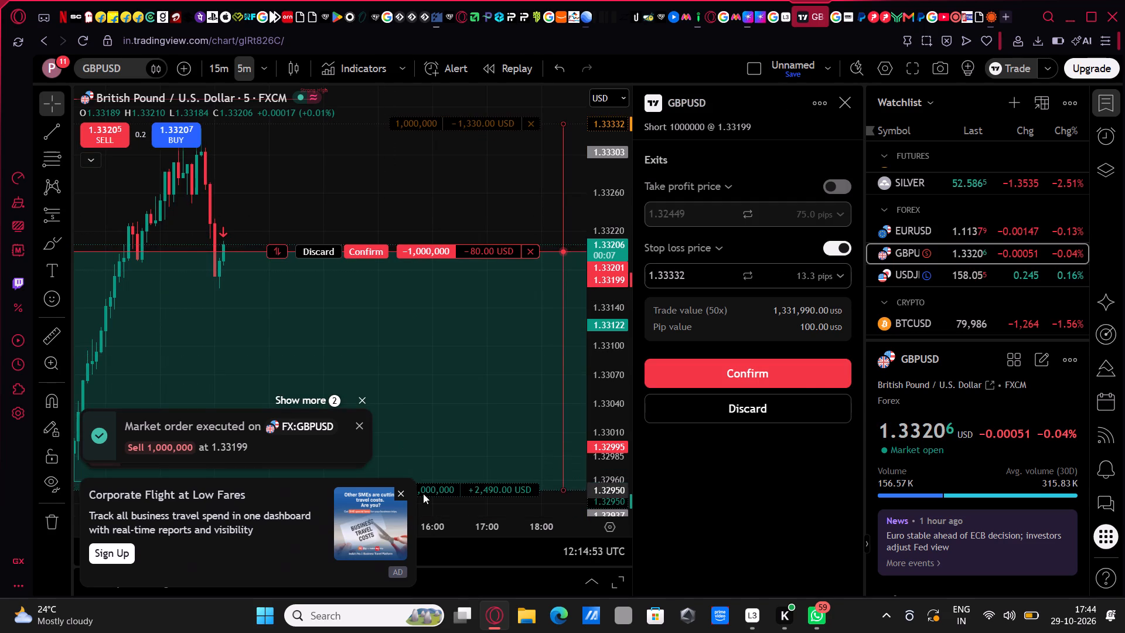
pyautogui.moveTo(423, 494); pyautogui.dragTo(423, 494)
pyautogui.moveTo(621, 237); pyautogui.dragTo(623, 365)
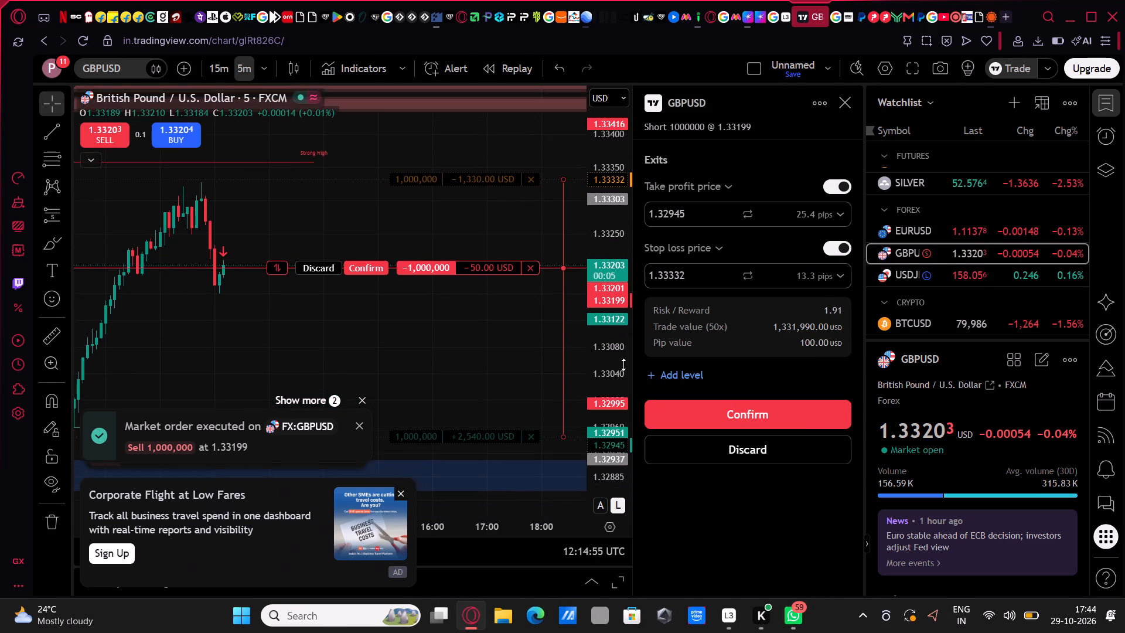
pyautogui.moveTo(623, 365); pyautogui.dragTo(625, 437)
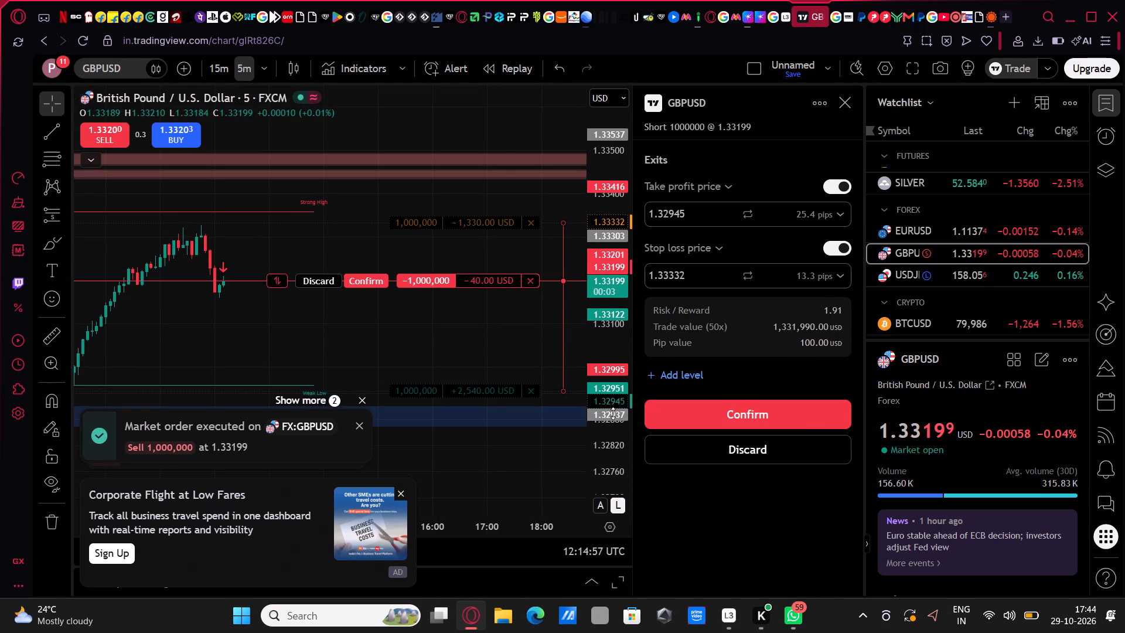
pyautogui.click(358, 276)
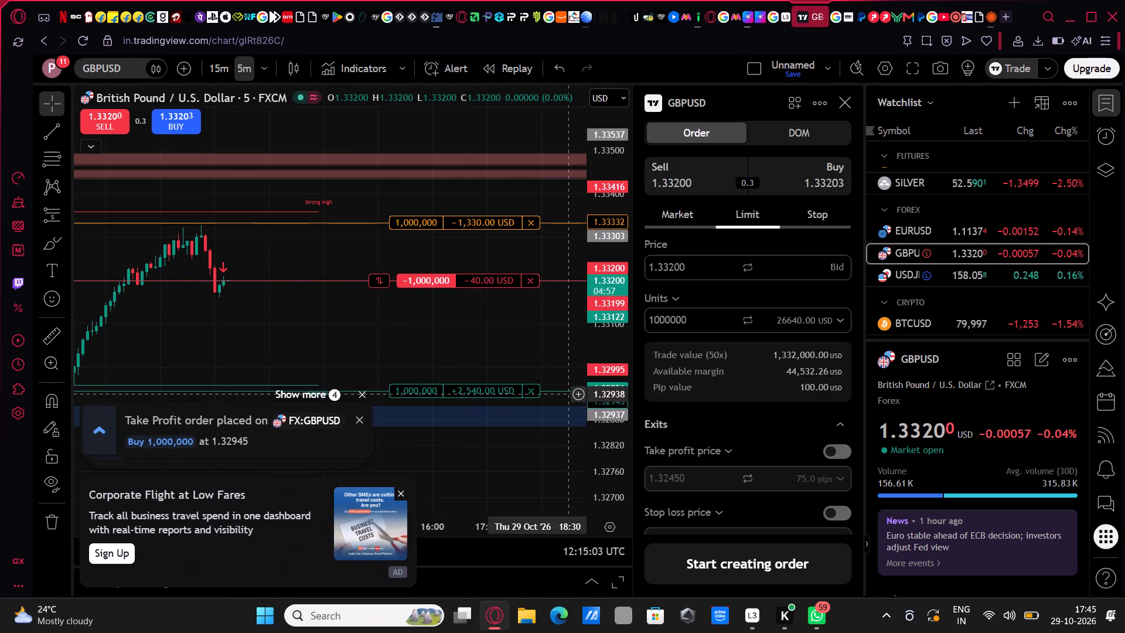
pyautogui.click(850, 100)
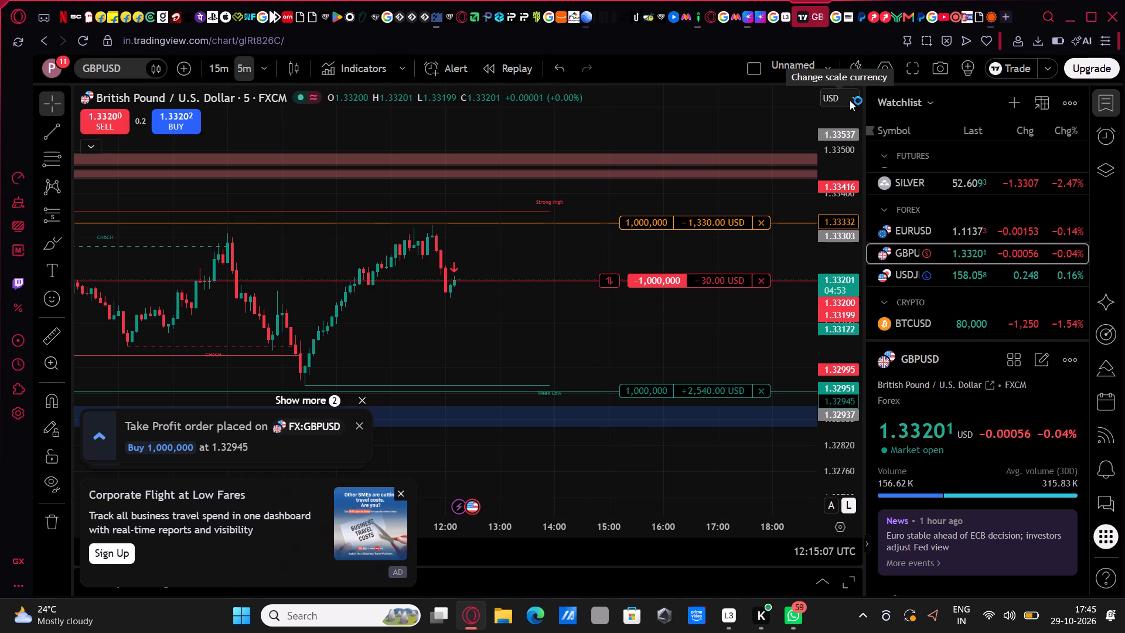
# Dismiss the advertisement covering the GBPUSD chart and bring earlier price history into view.
pyautogui.click(400, 493)
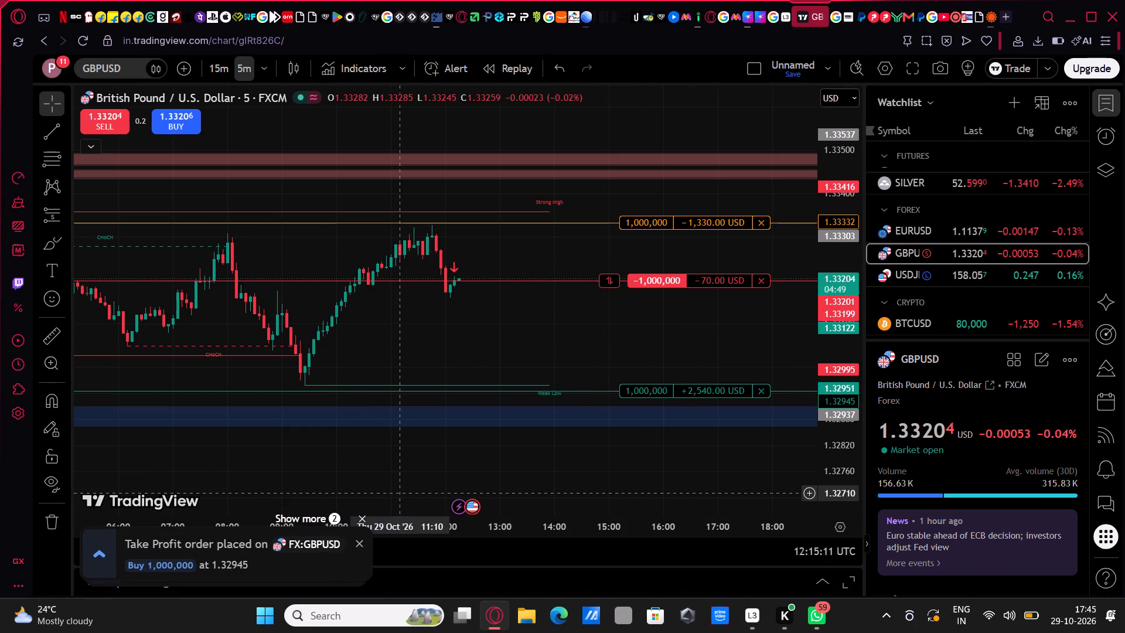
pyautogui.moveTo(463, 520); pyautogui.dragTo(575, 510)
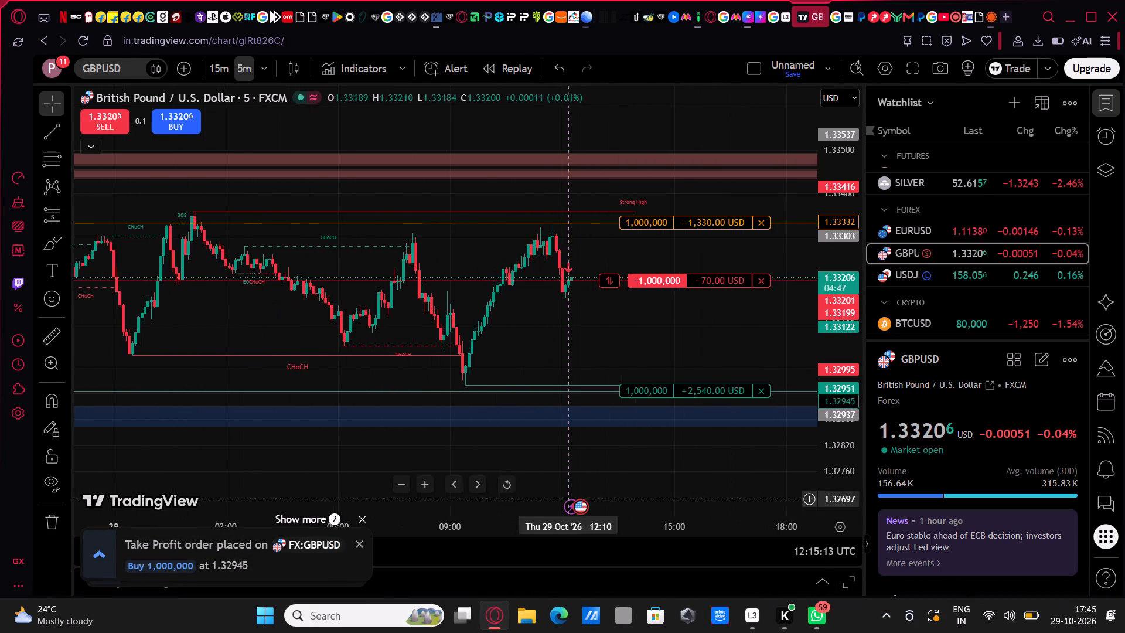
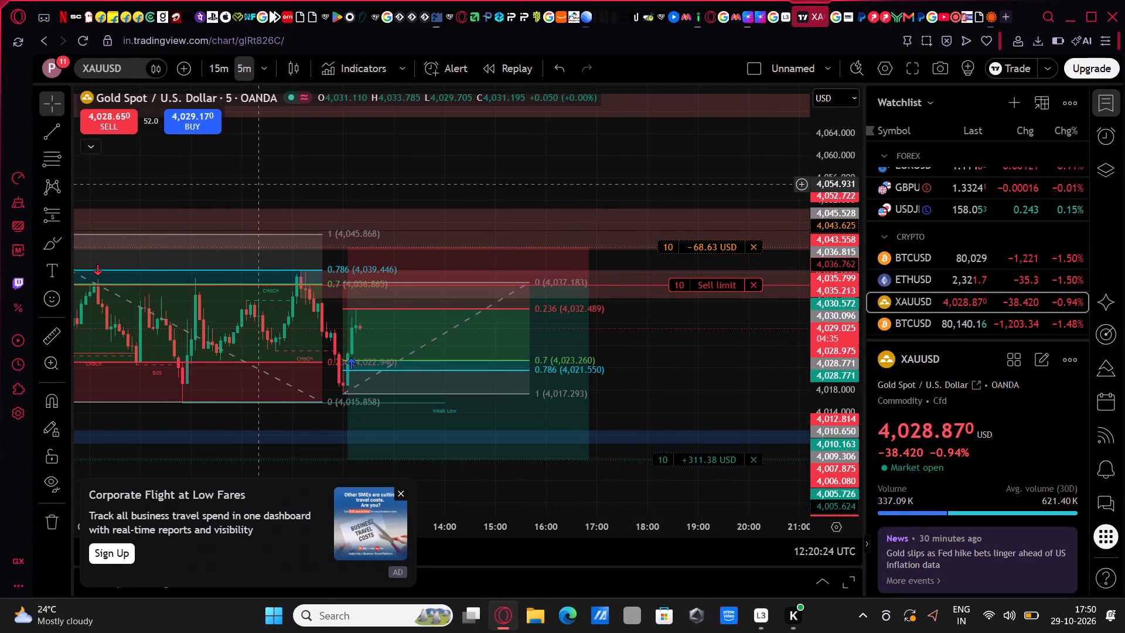
# Dismiss the corporate flight advertisement covering part of the XAUUSD chart.
pyautogui.click(402, 492)
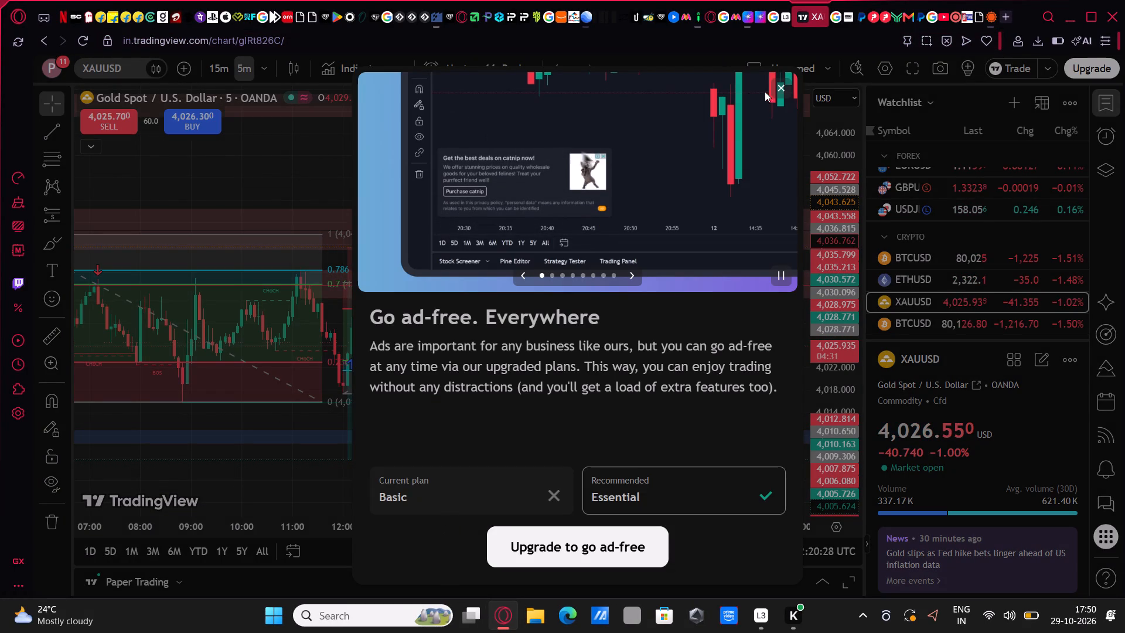
# Dismiss the ad-free upgrade offer covering the XAUUSD chart and bring the recent candles into view.
pyautogui.click(784, 87)
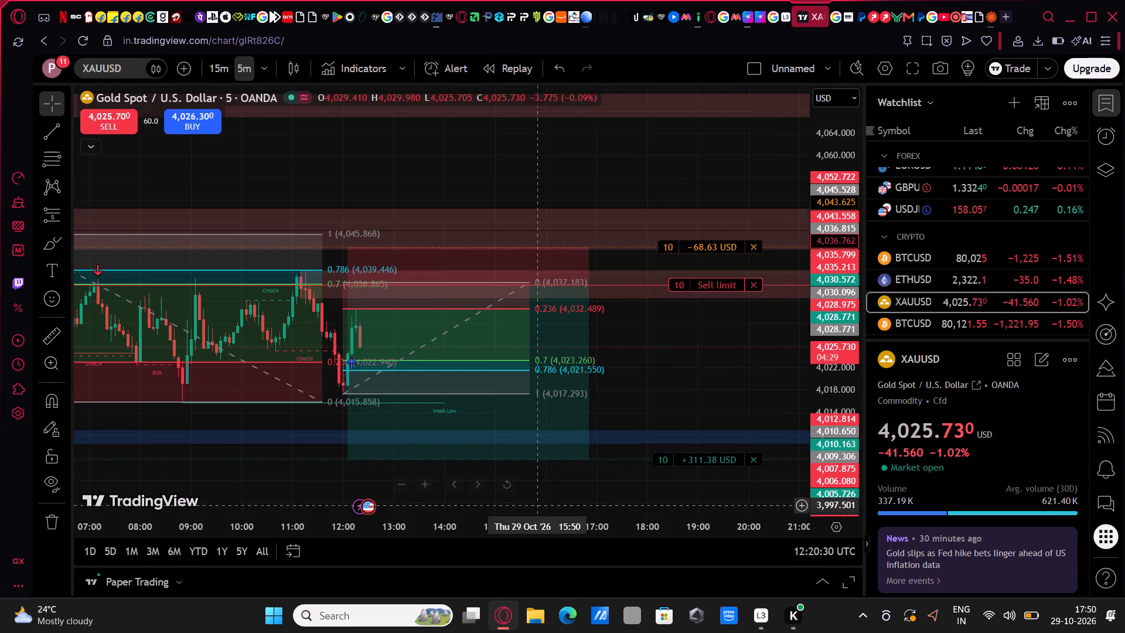
pyautogui.moveTo(498, 525); pyautogui.dragTo(647, 518)
pyautogui.moveTo(463, 455); pyautogui.dragTo(460, 455)
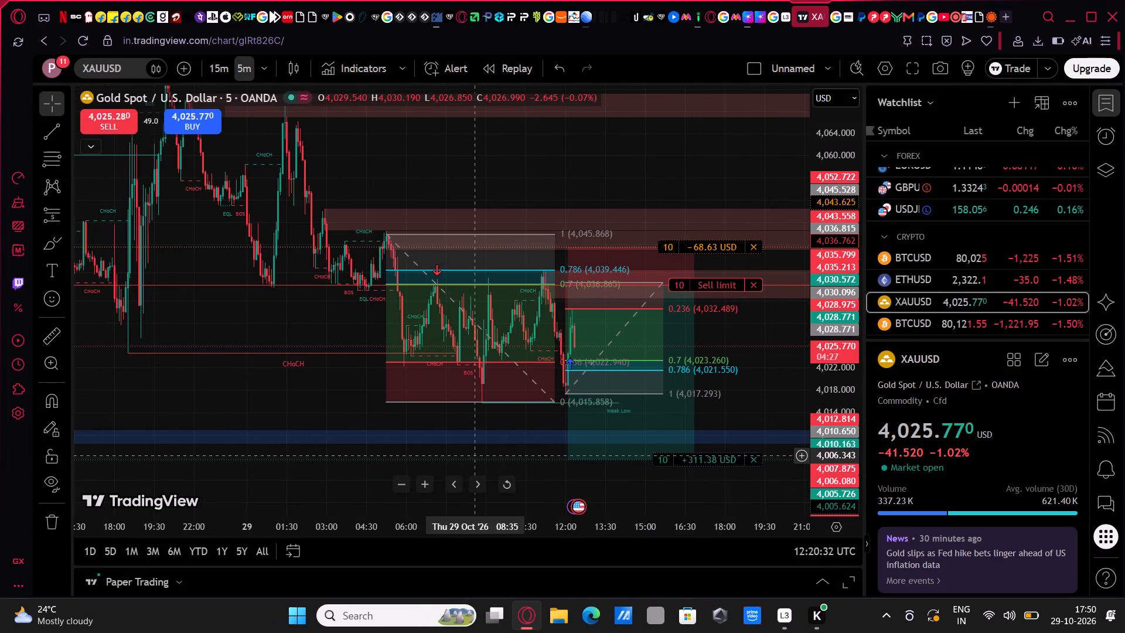
pyautogui.moveTo(460, 455); pyautogui.dragTo(359, 471)
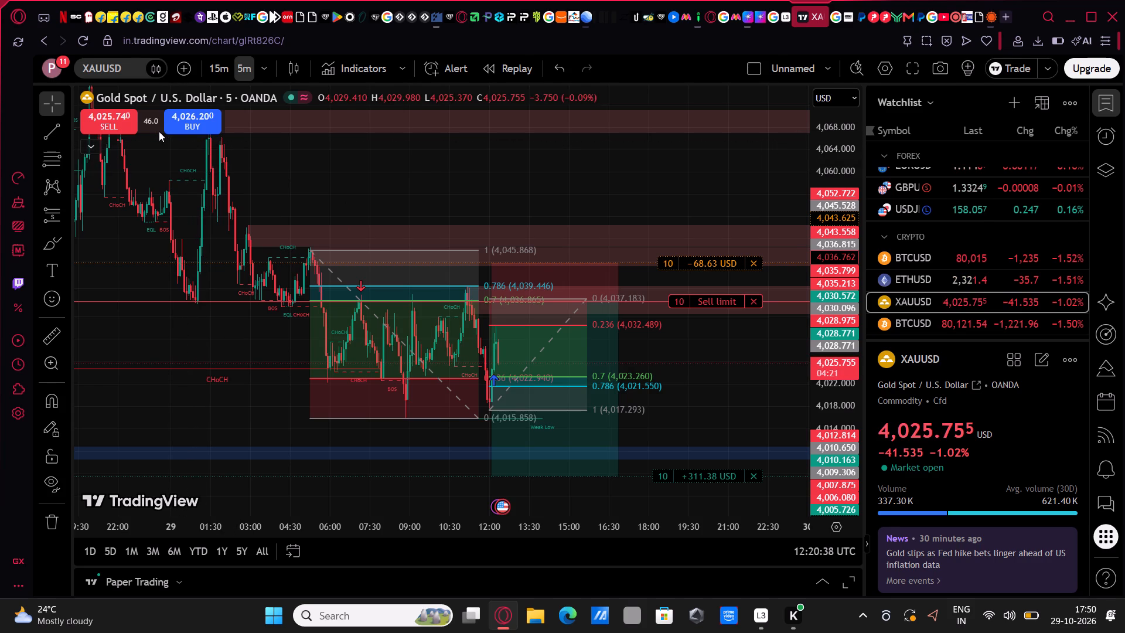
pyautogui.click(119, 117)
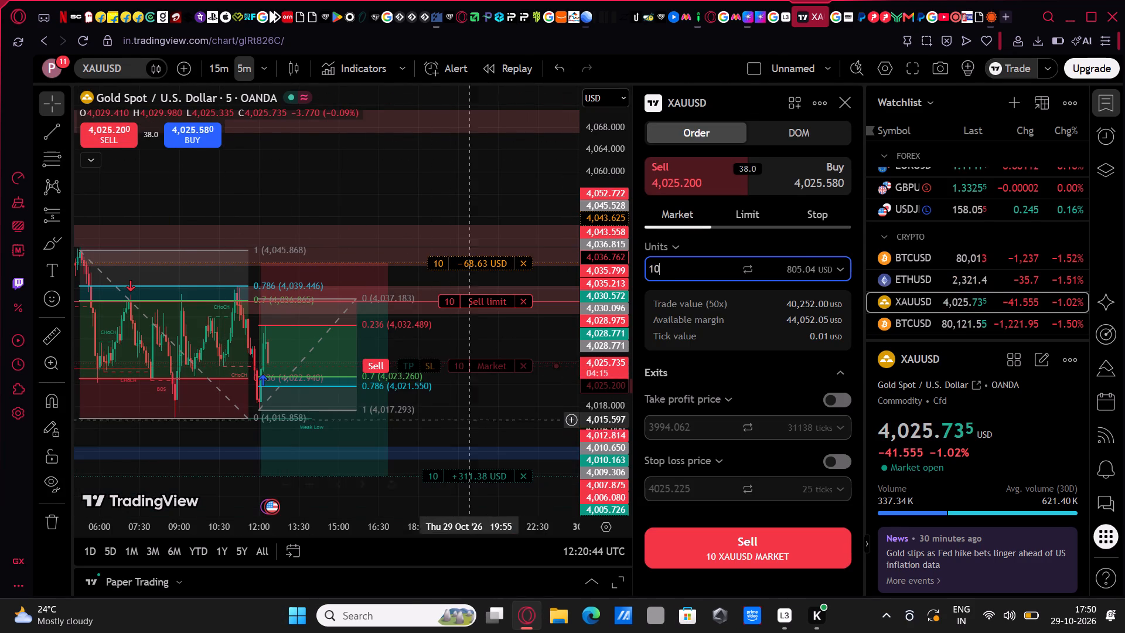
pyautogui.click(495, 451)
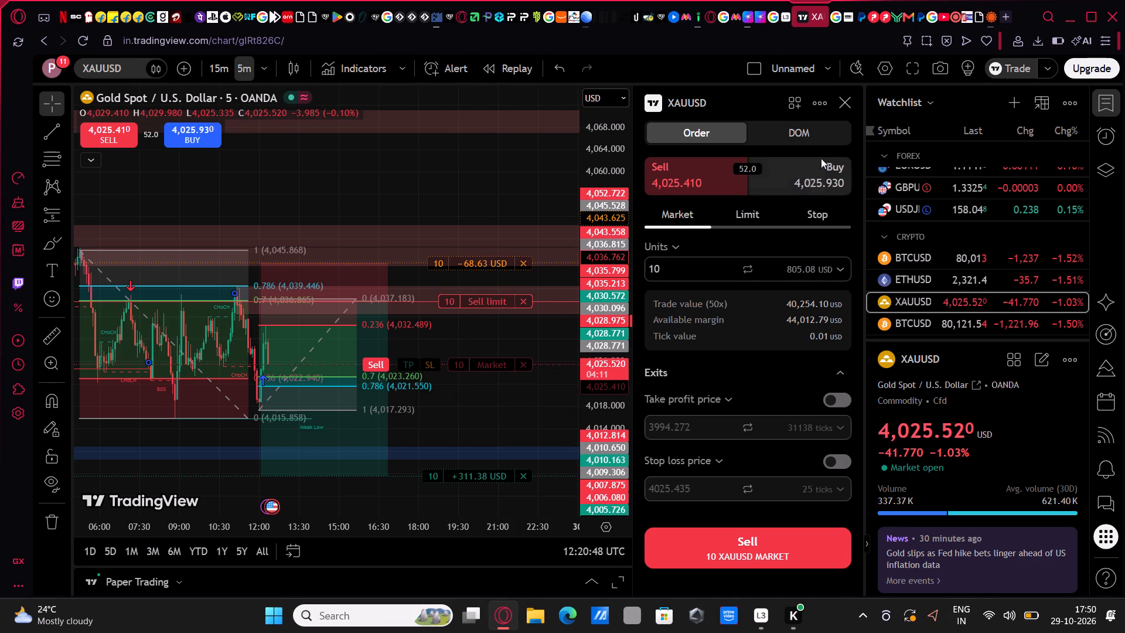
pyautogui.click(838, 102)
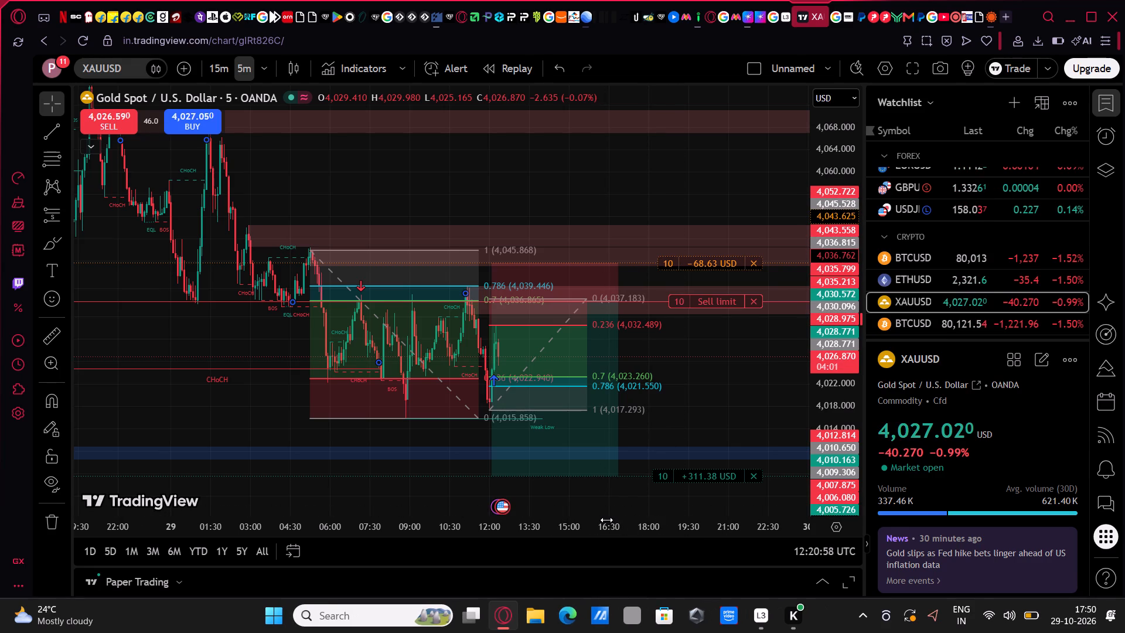
# Examine the recent XAUUSD price action relative to the pending sell limit order, its stop loss and its take profit.
pyautogui.hscroll(-4, 606, 520)
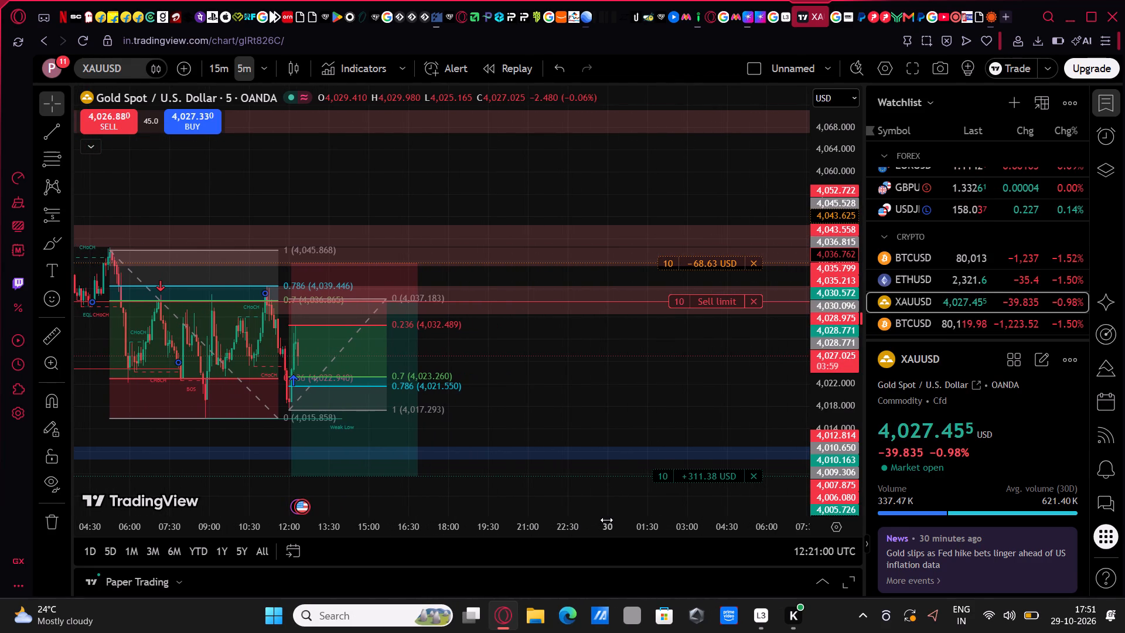
pyautogui.moveTo(424, 532); pyautogui.dragTo(306, 548)
pyautogui.moveTo(374, 423); pyautogui.dragTo(608, 430)
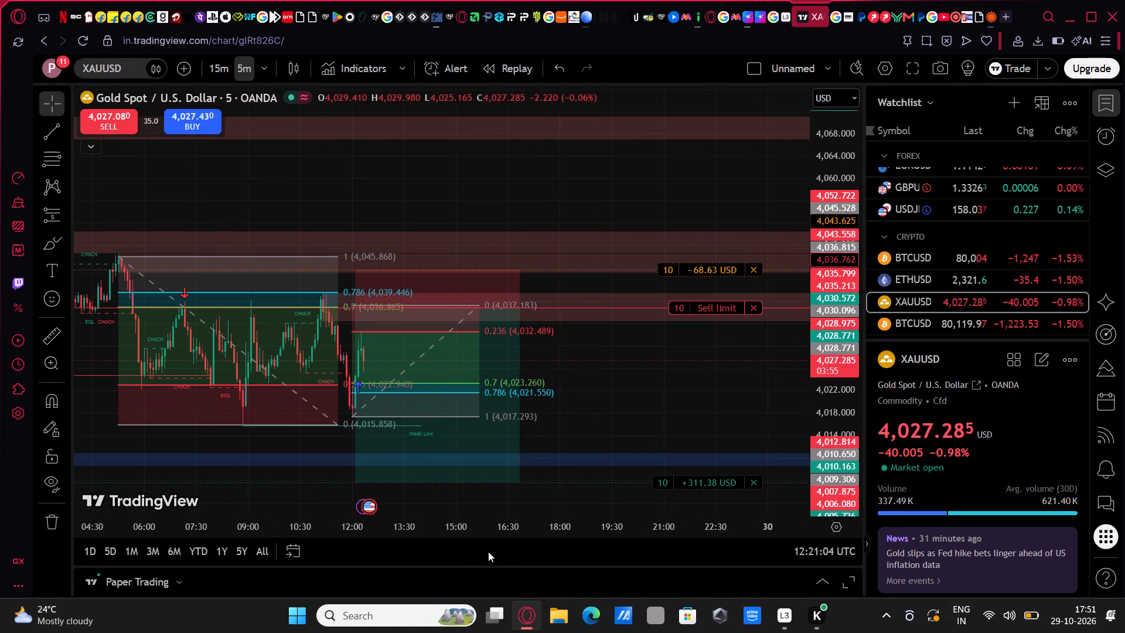
pyautogui.moveTo(461, 526); pyautogui.dragTo(347, 532)
pyautogui.moveTo(485, 411); pyautogui.dragTo(510, 404)
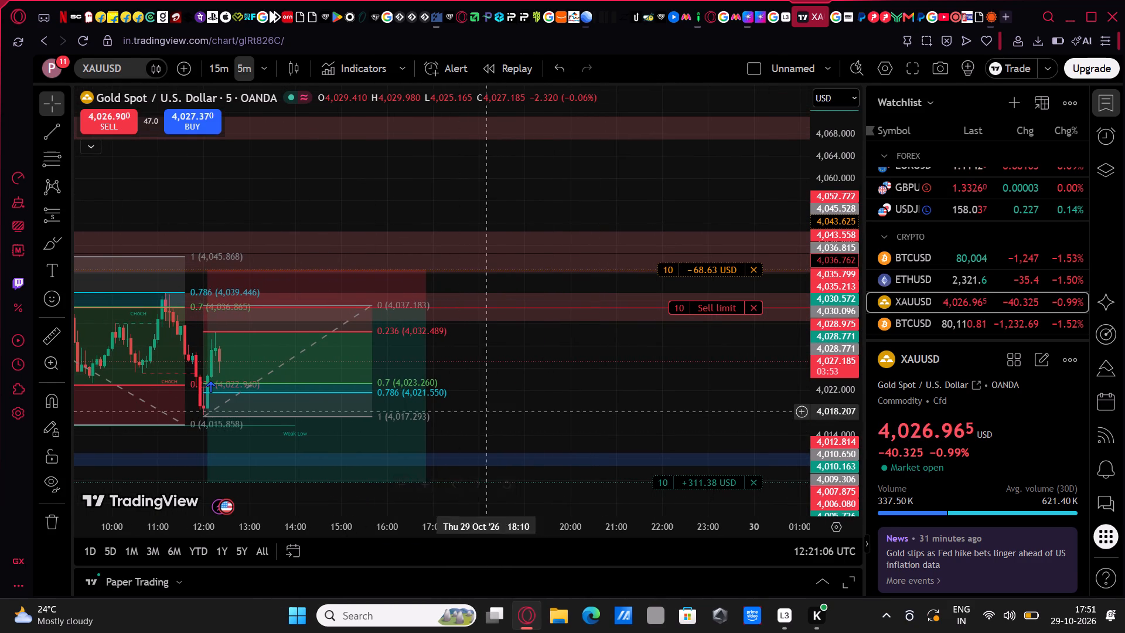
pyautogui.moveTo(510, 404); pyautogui.dragTo(660, 379)
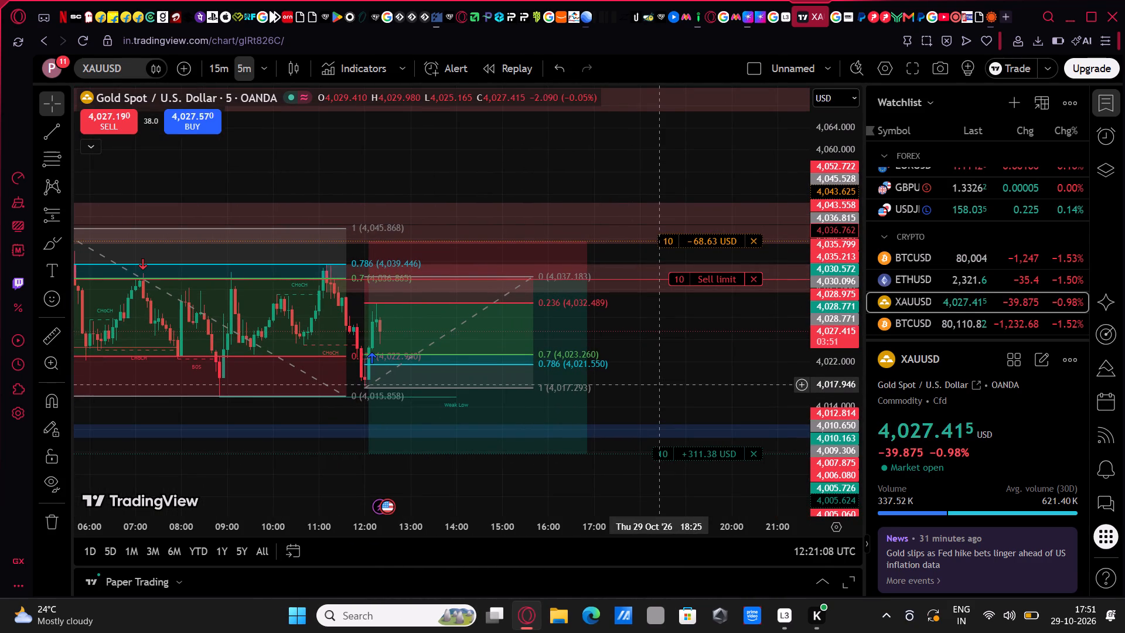
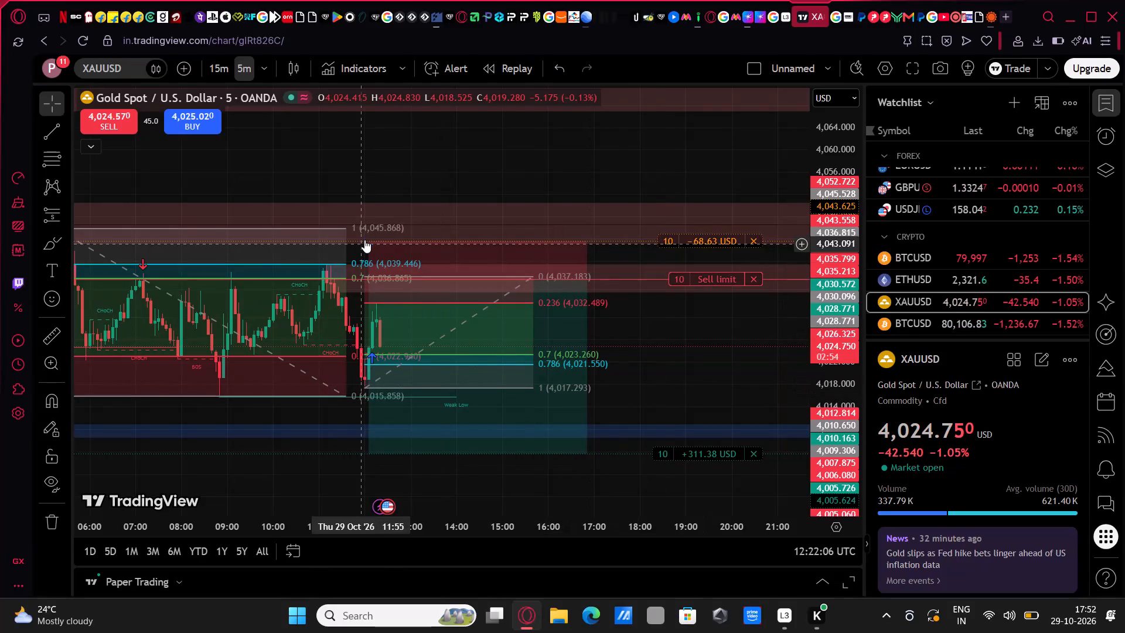
# Sell 10 units of XAUUSD at market without a take profit or stop loss, and close the order ticket.
pyautogui.tripleClick(104, 117)
pyautogui.tripleClick(104, 117)
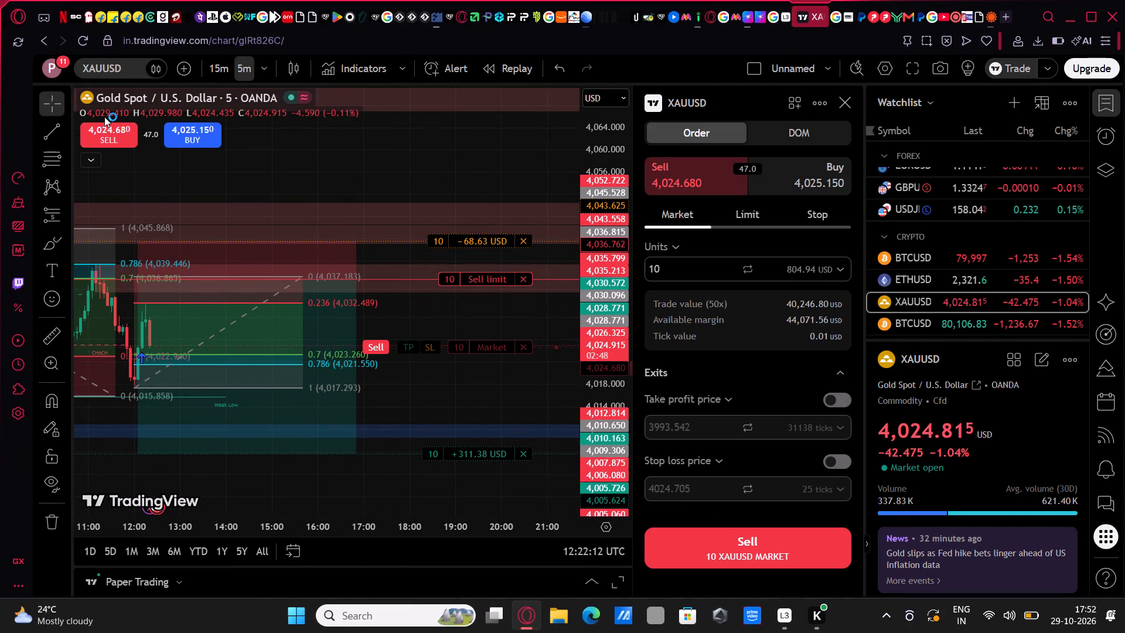
pyautogui.click(104, 117)
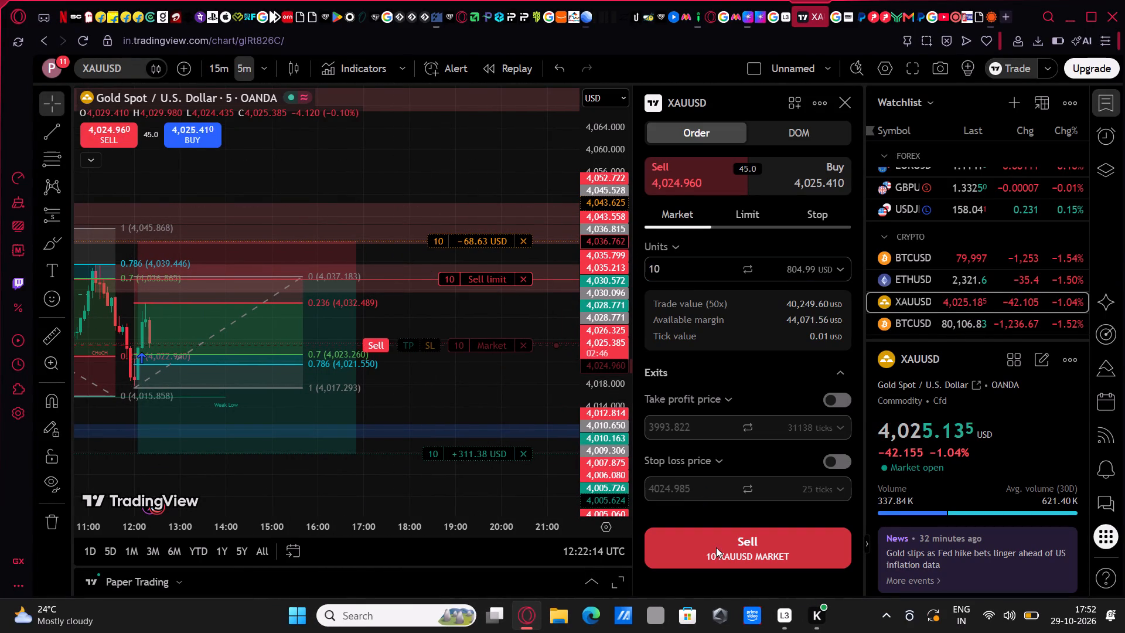
pyautogui.click(716, 547)
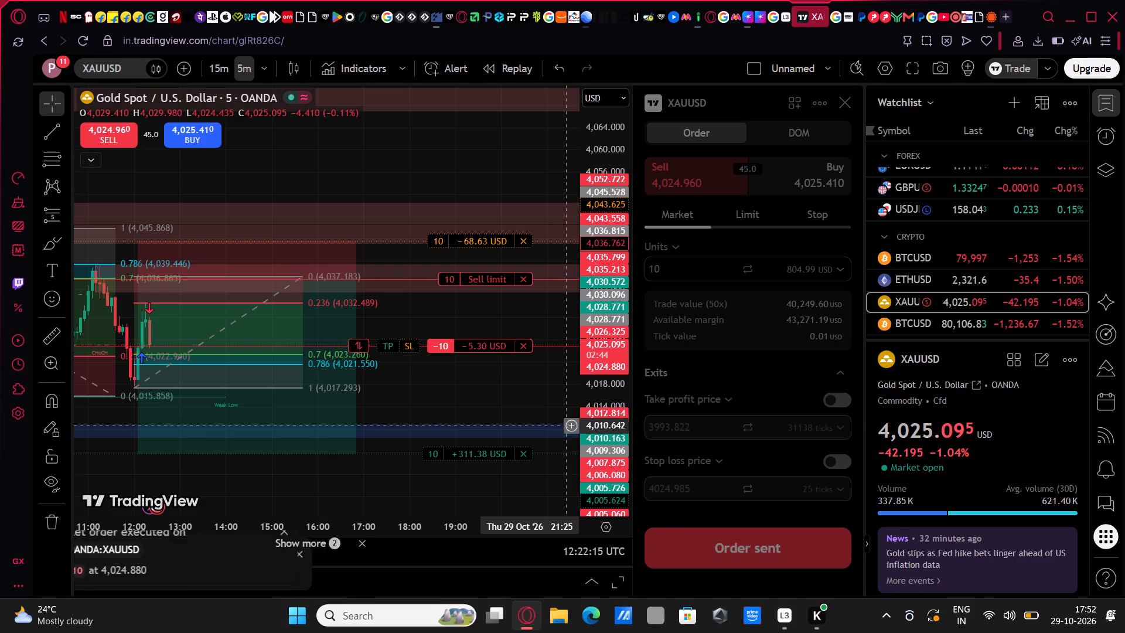
pyautogui.click(840, 100)
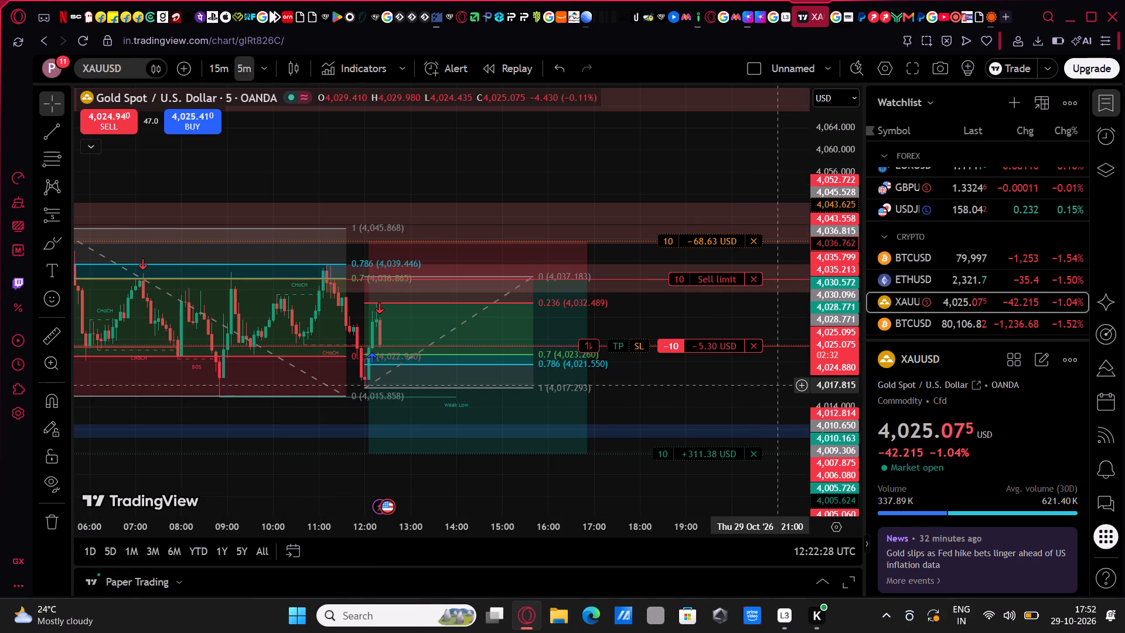
# Monitor the new XAUUSD short position's running profit and loss against the latest 5-minute candles.
pyautogui.scroll(1, 778, 385)
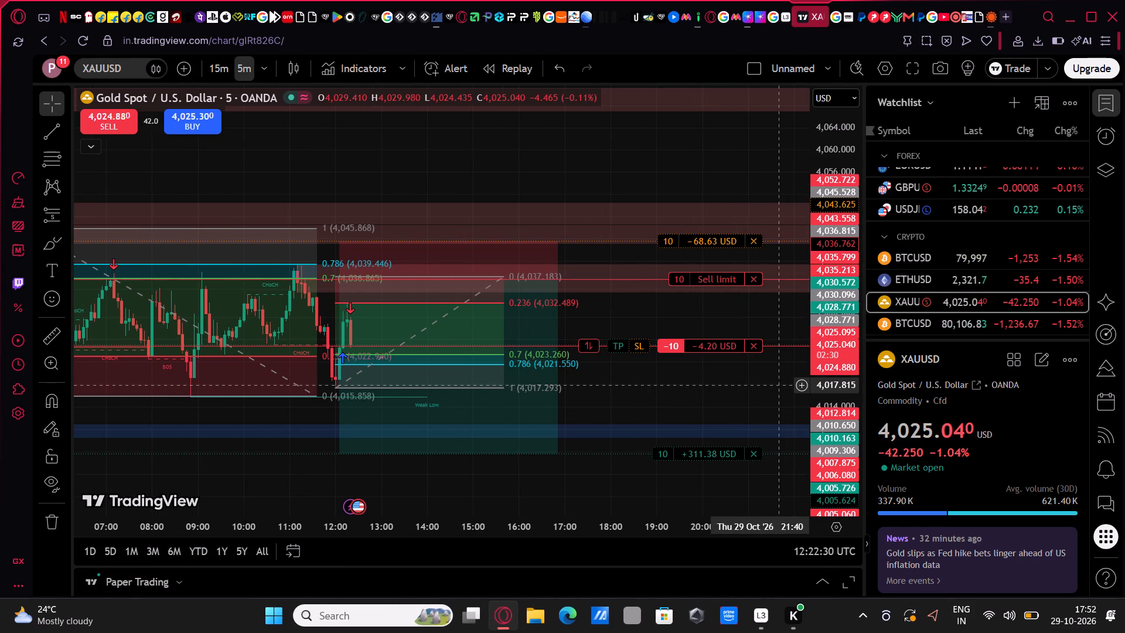
pyautogui.scroll(1, 778, 385)
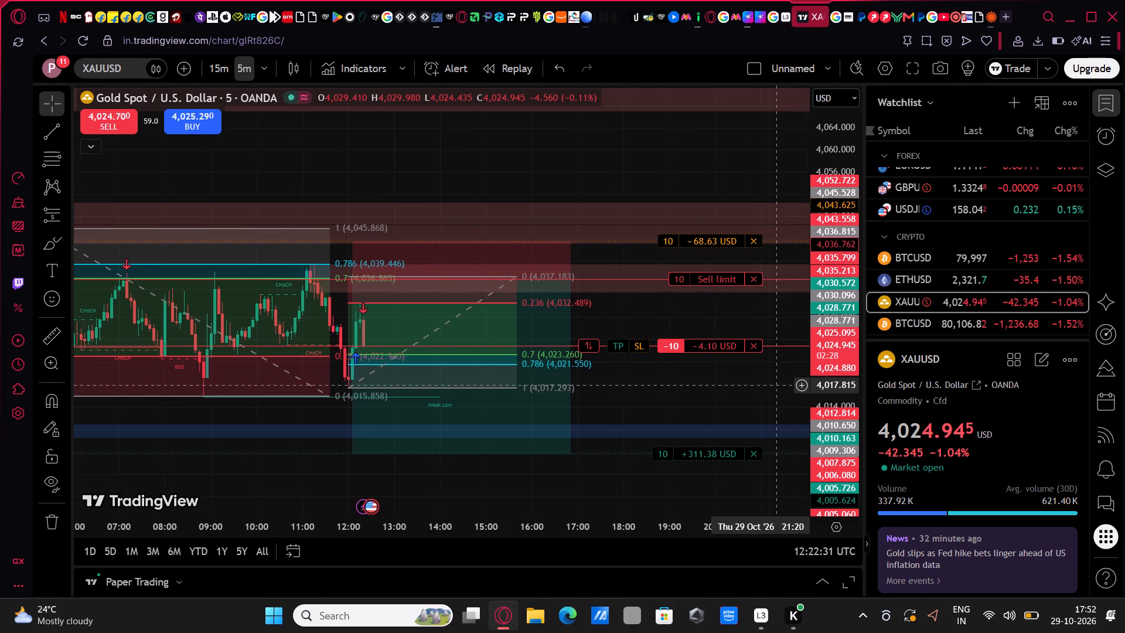
pyautogui.scroll(1, 778, 385)
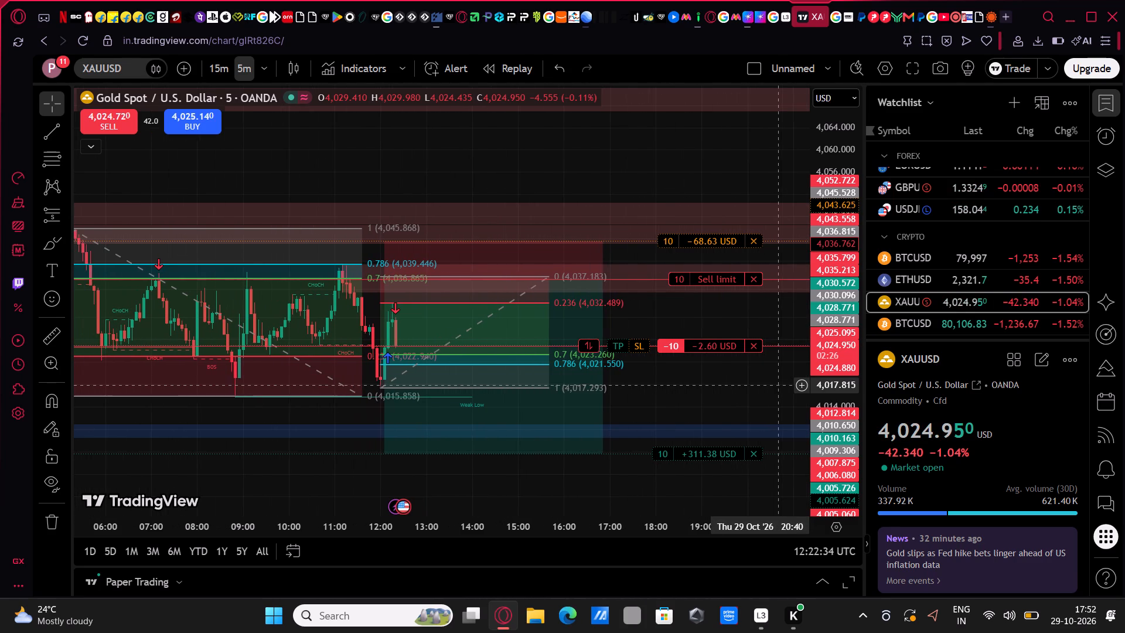
pyautogui.scroll(1, 778, 385)
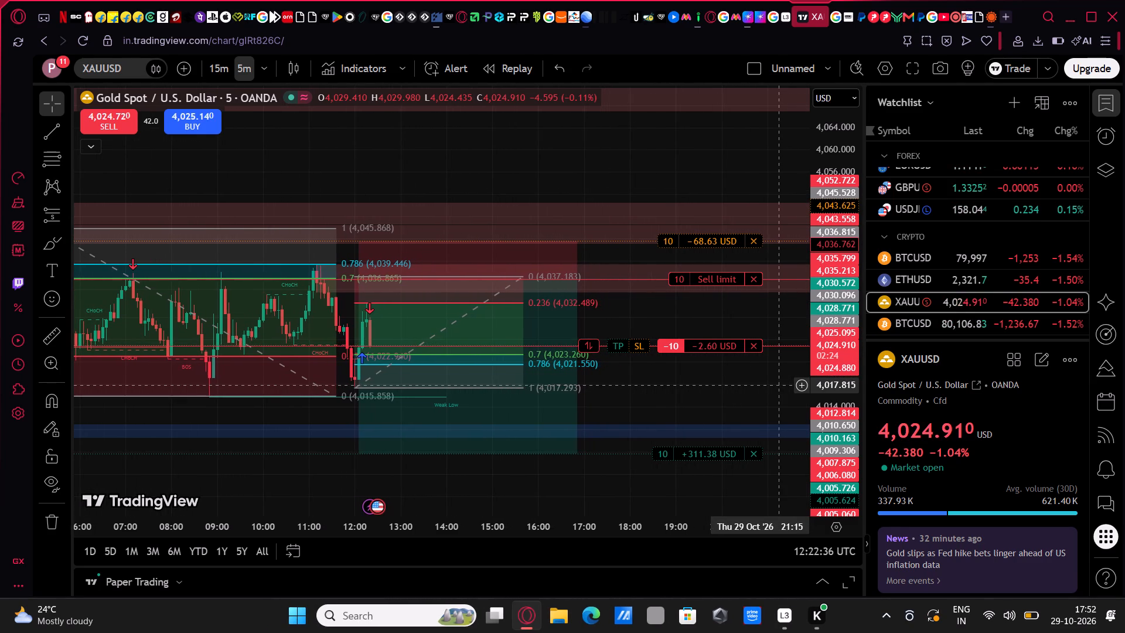
pyautogui.scroll(2, 778, 385)
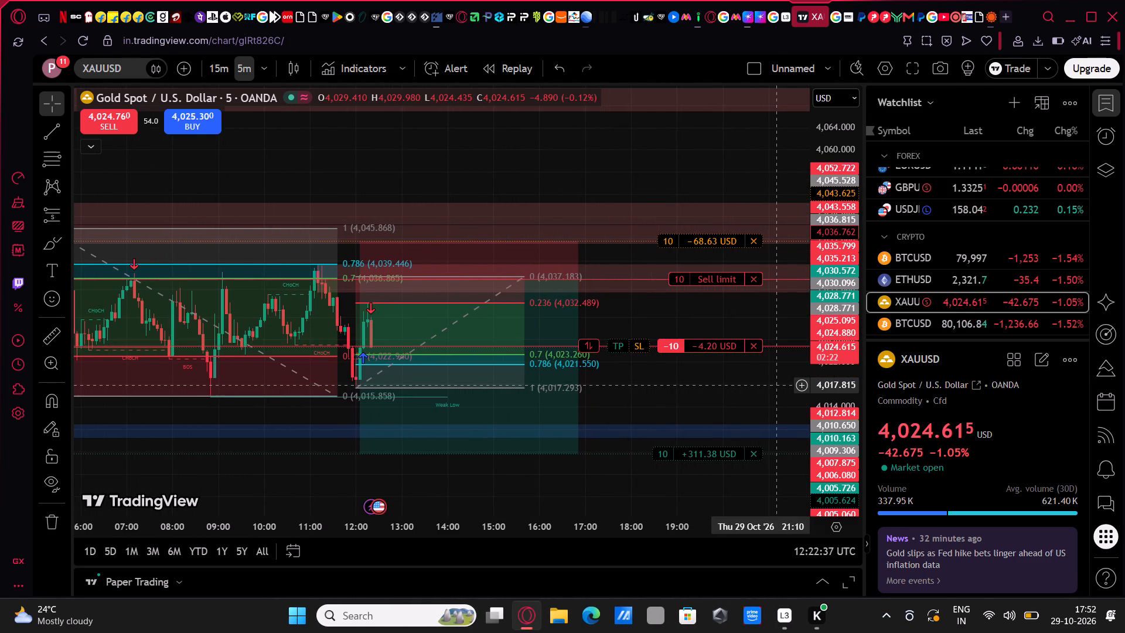
pyautogui.scroll(1, 778, 385)
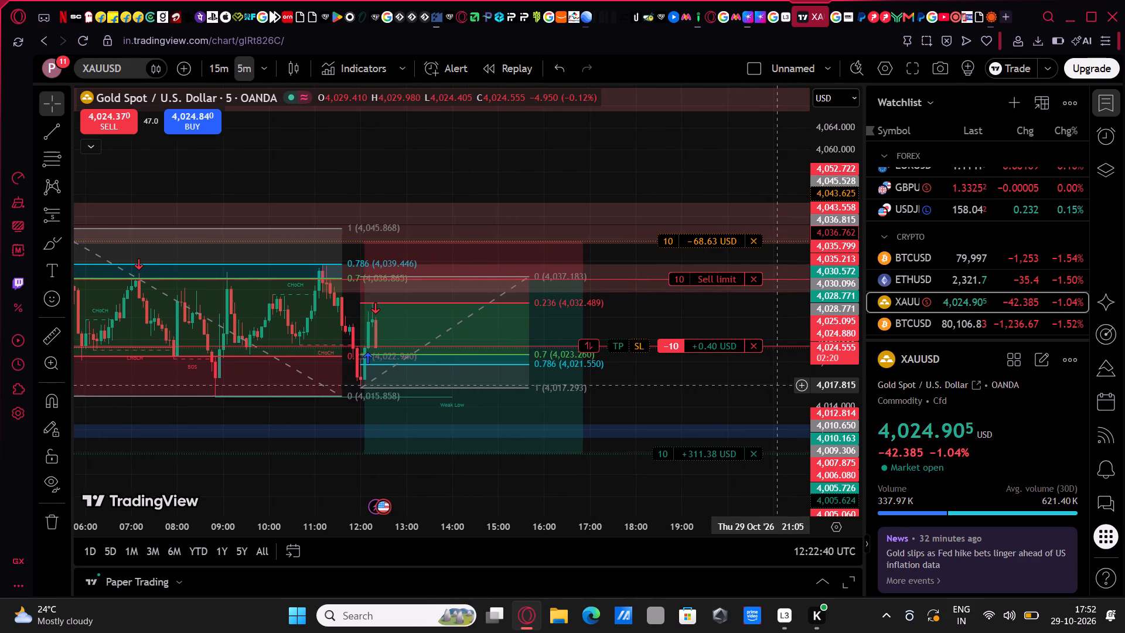
pyautogui.scroll(1, 778, 385)
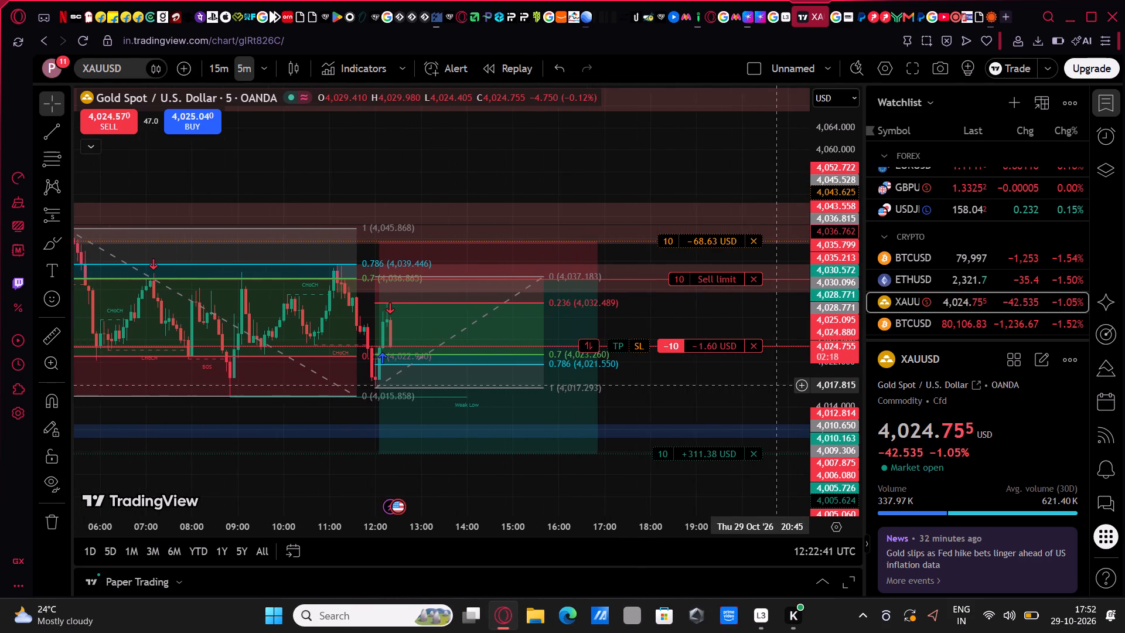
pyautogui.scroll(1, 778, 385)
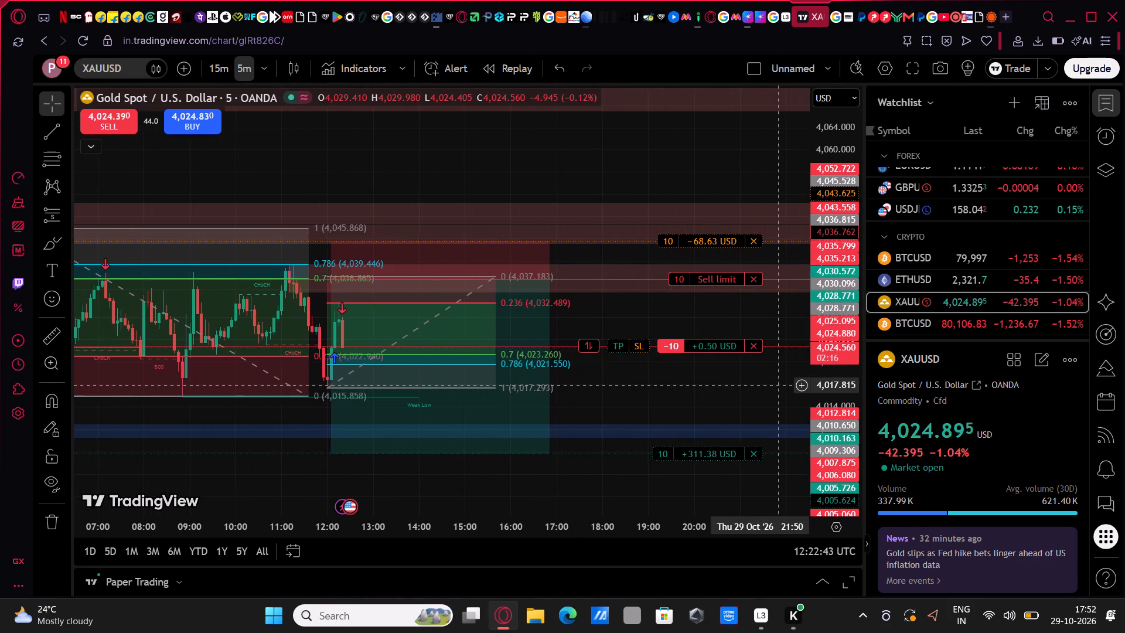
pyautogui.scroll(1, 778, 385)
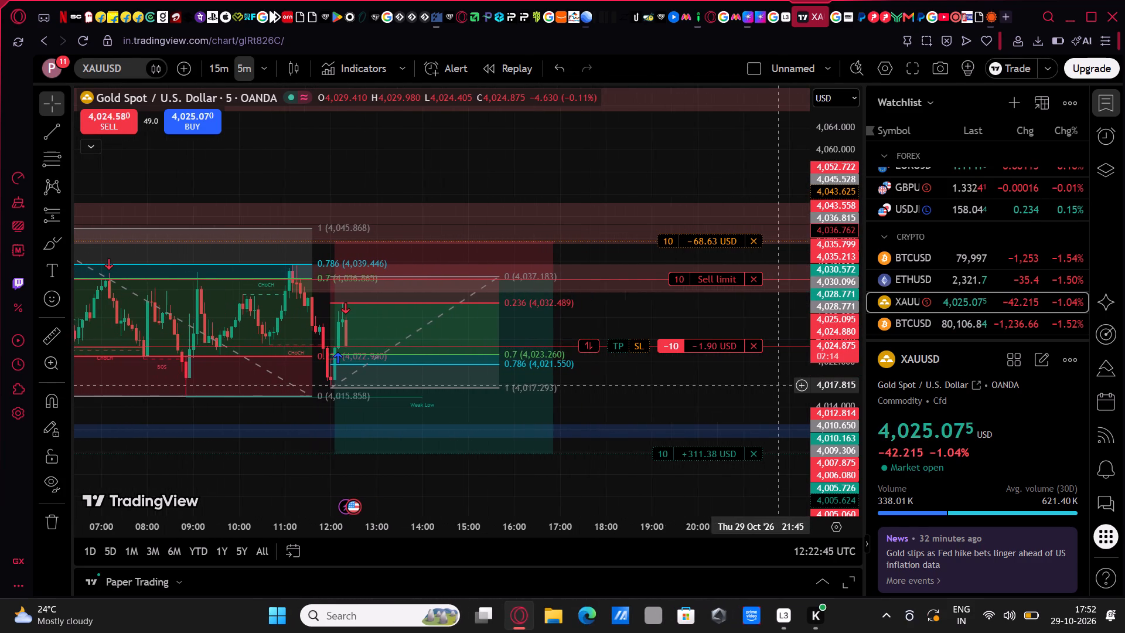
pyautogui.scroll(1, 778, 385)
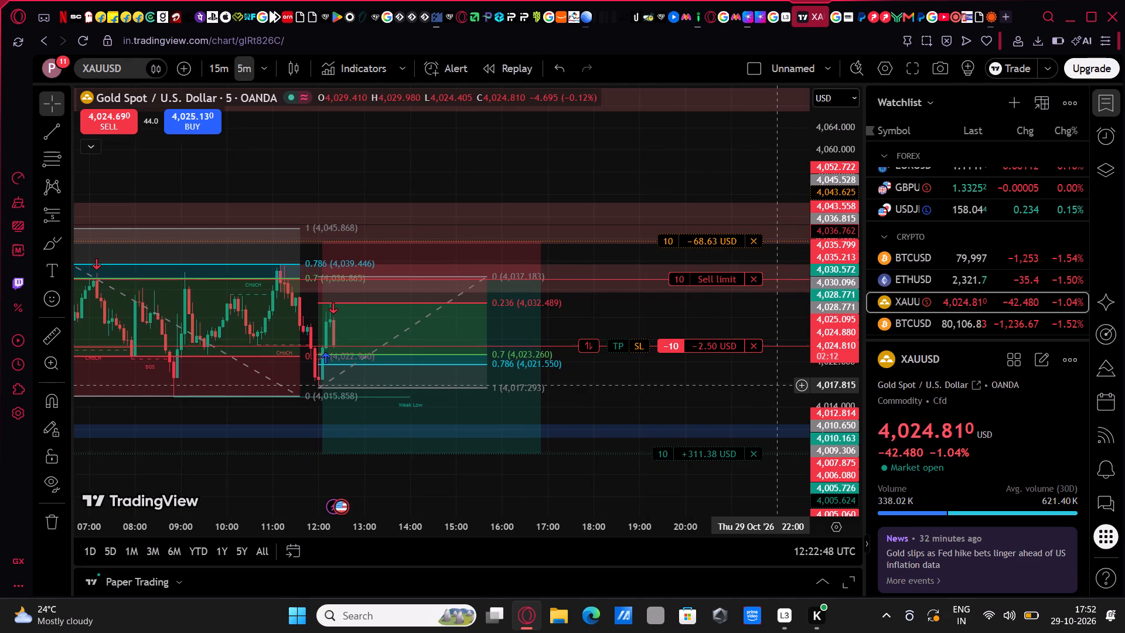
pyautogui.scroll(1, 778, 385)
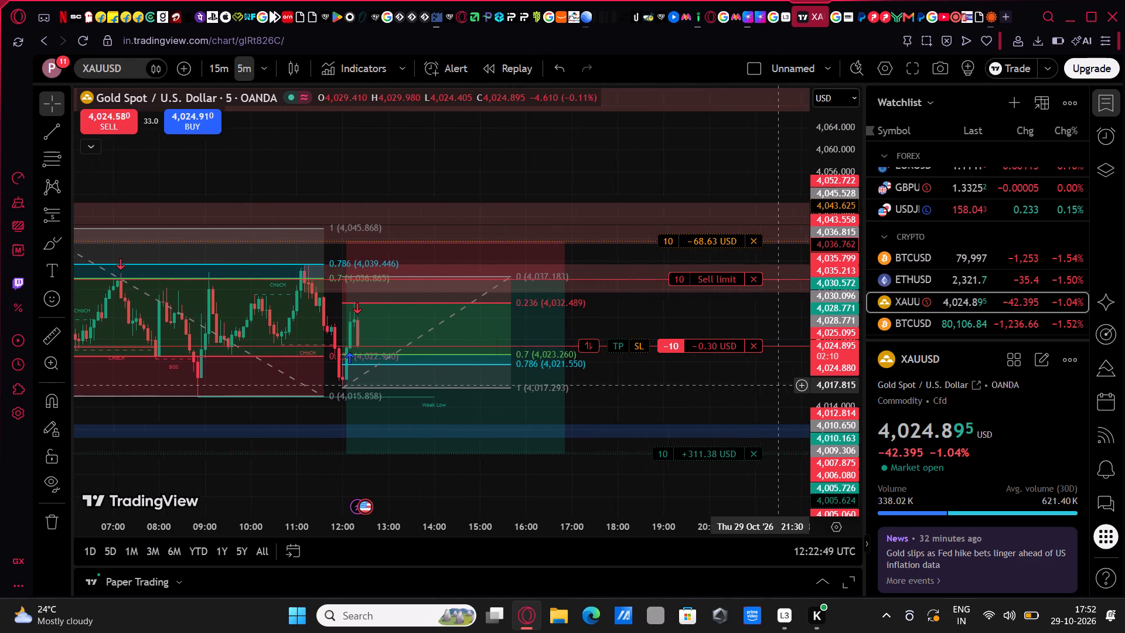
pyautogui.scroll(1, 778, 385)
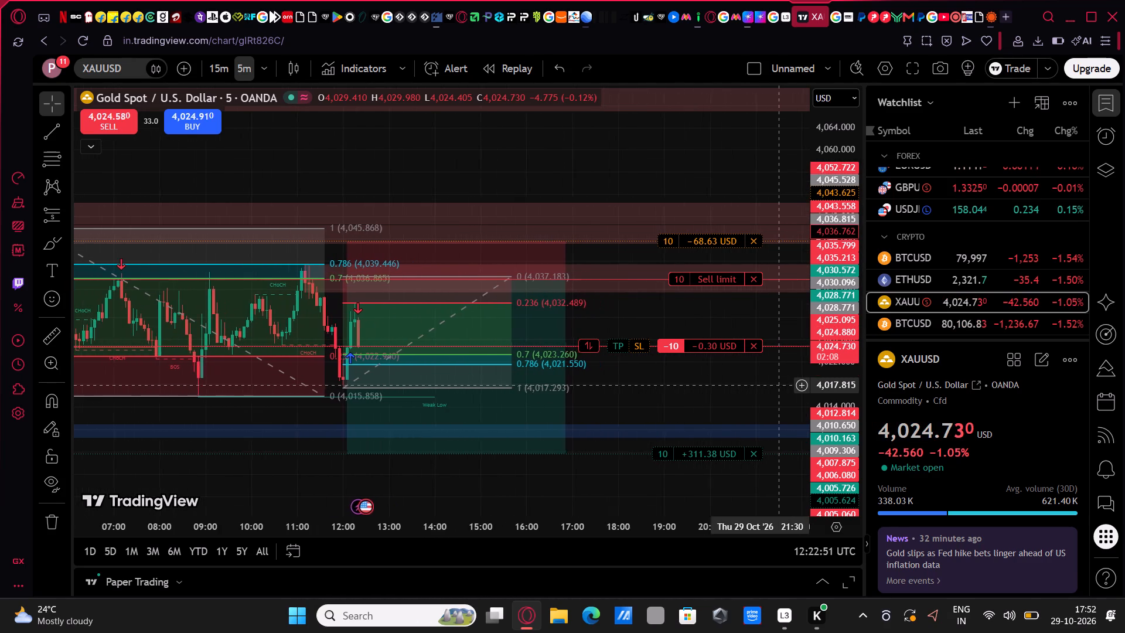
pyautogui.scroll(1, 778, 385)
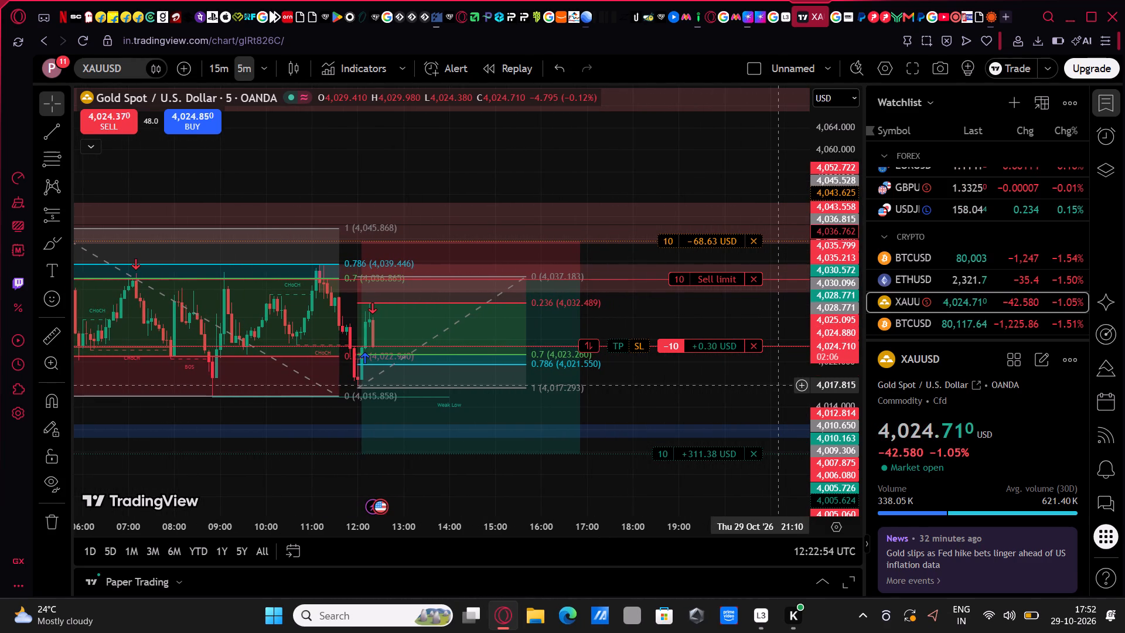
pyautogui.scroll(1, 778, 385)
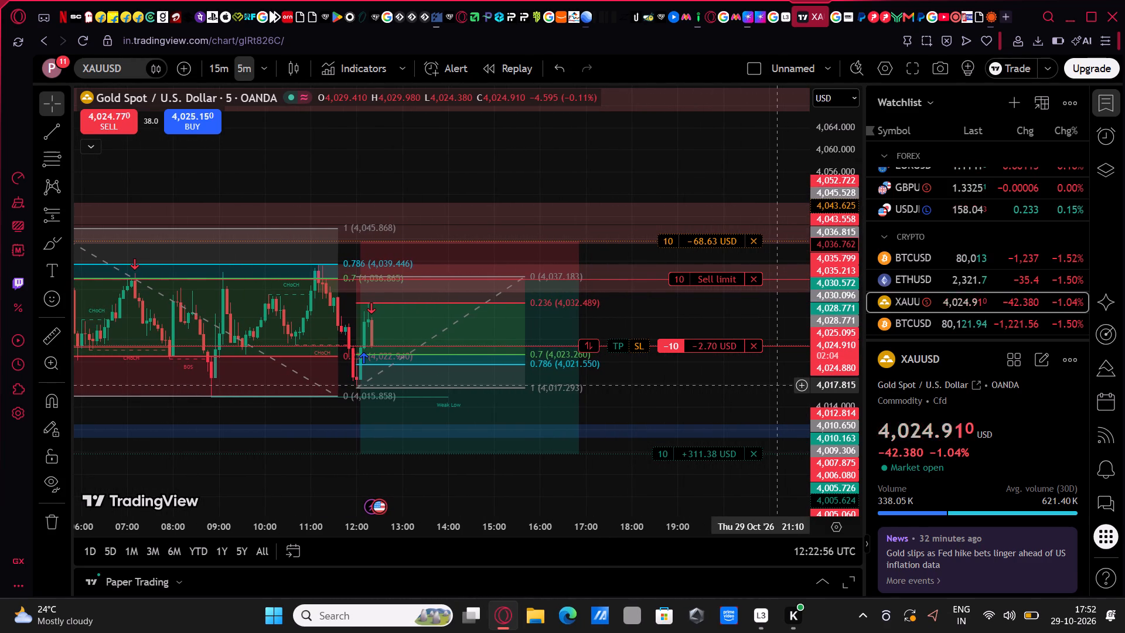
# Examine the wider XAUUSD price structure and Fibonacci zones of 28 and 29 October, ending back at the recent candles.
pyautogui.hscroll(-1, 778, 385)
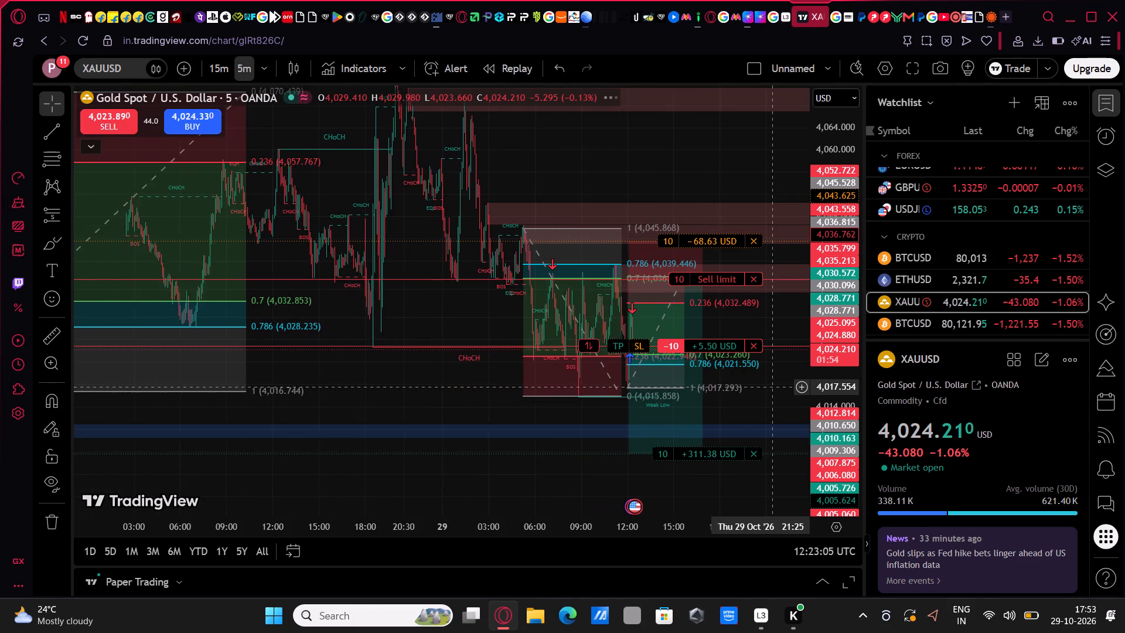
pyautogui.scroll(-1, 773, 386)
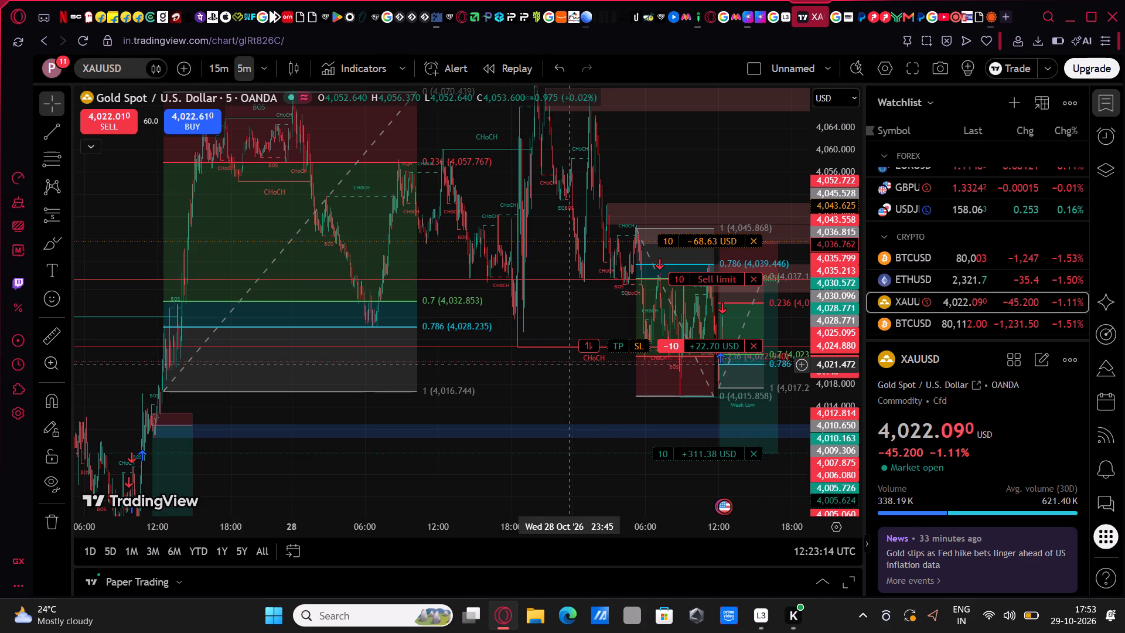
pyautogui.moveTo(527, 354); pyautogui.dragTo(586, 410)
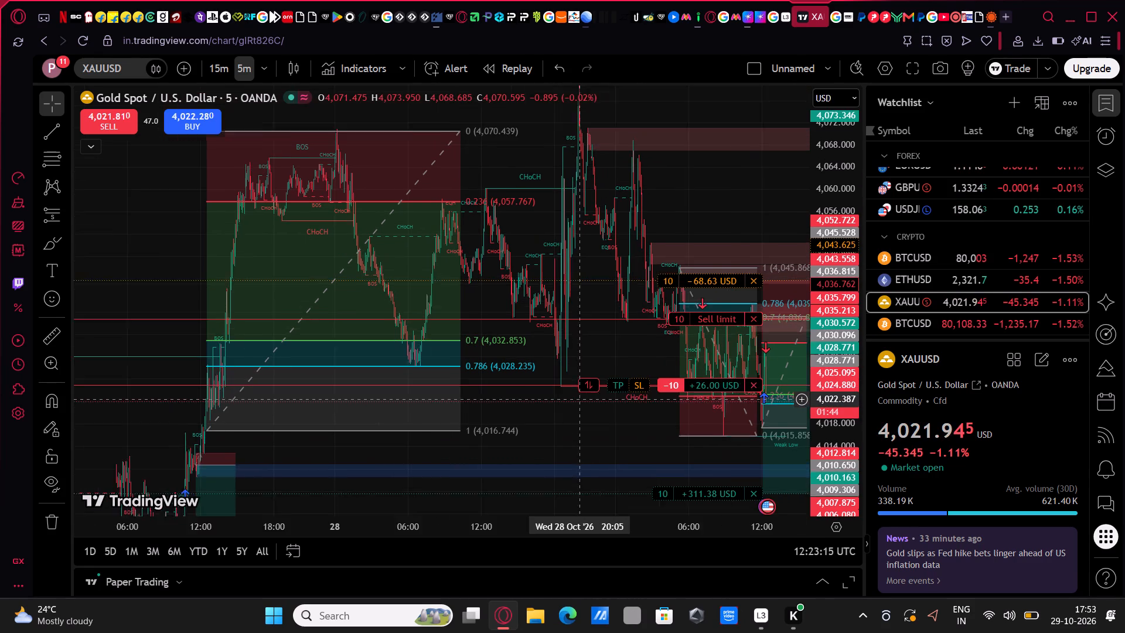
pyautogui.moveTo(586, 410); pyautogui.dragTo(596, 426)
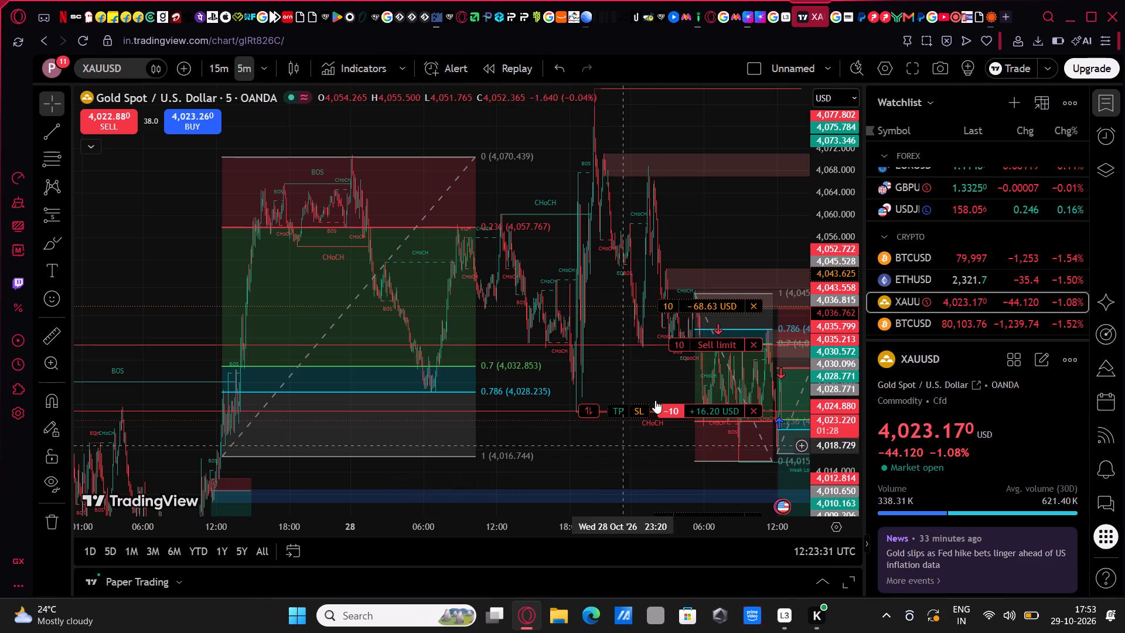
pyautogui.moveTo(651, 450); pyautogui.dragTo(650, 451)
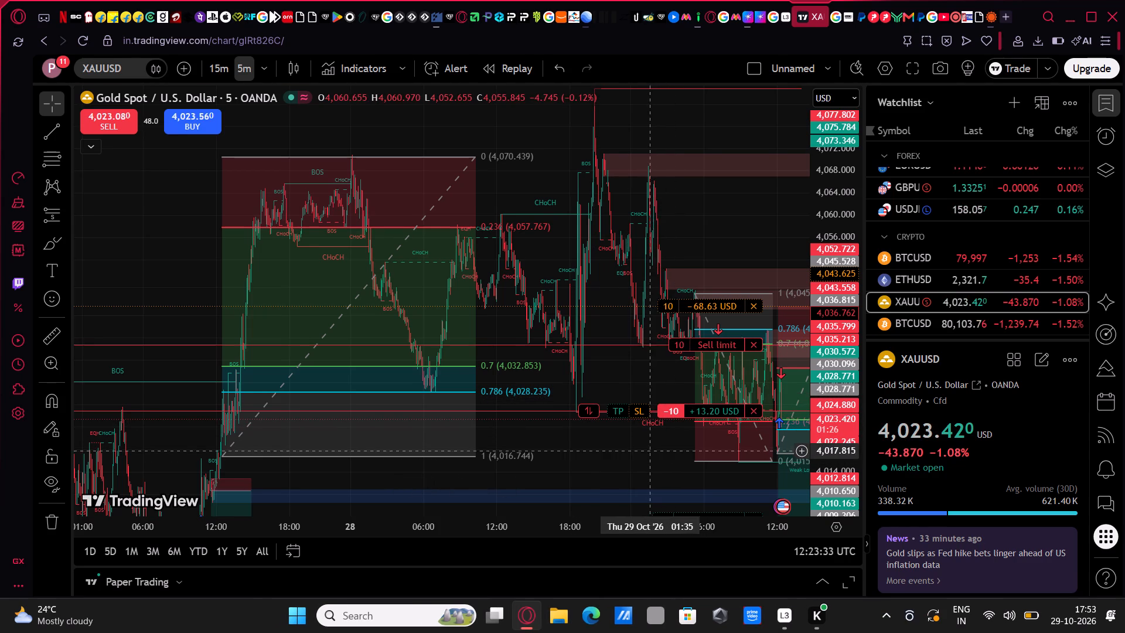
pyautogui.moveTo(650, 451); pyautogui.dragTo(467, 420)
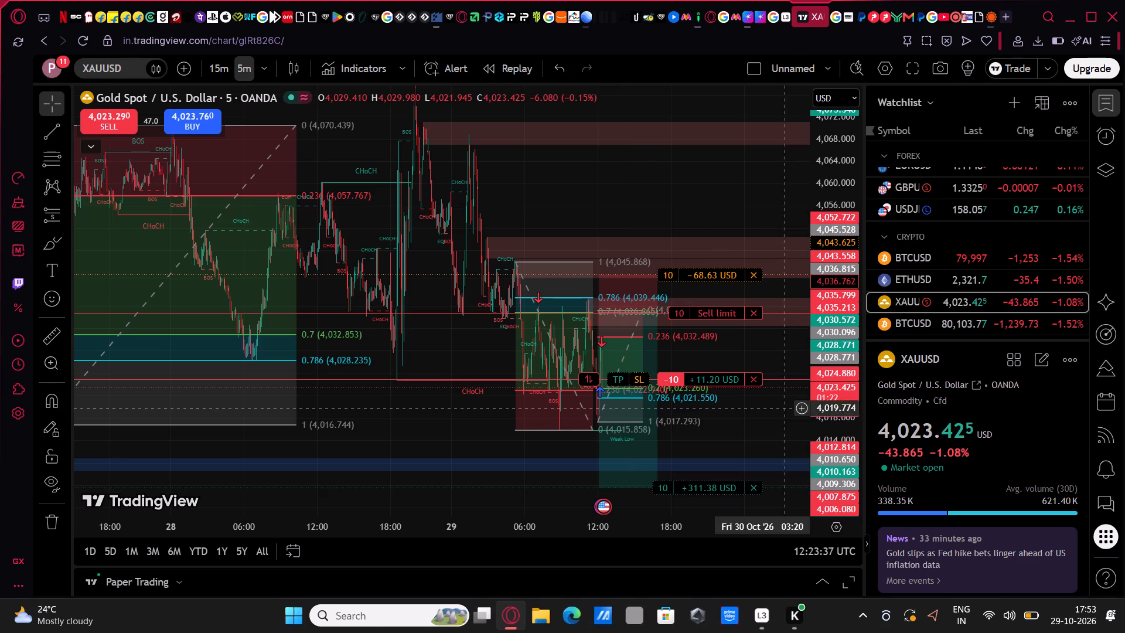
pyautogui.moveTo(608, 522); pyautogui.dragTo(502, 532)
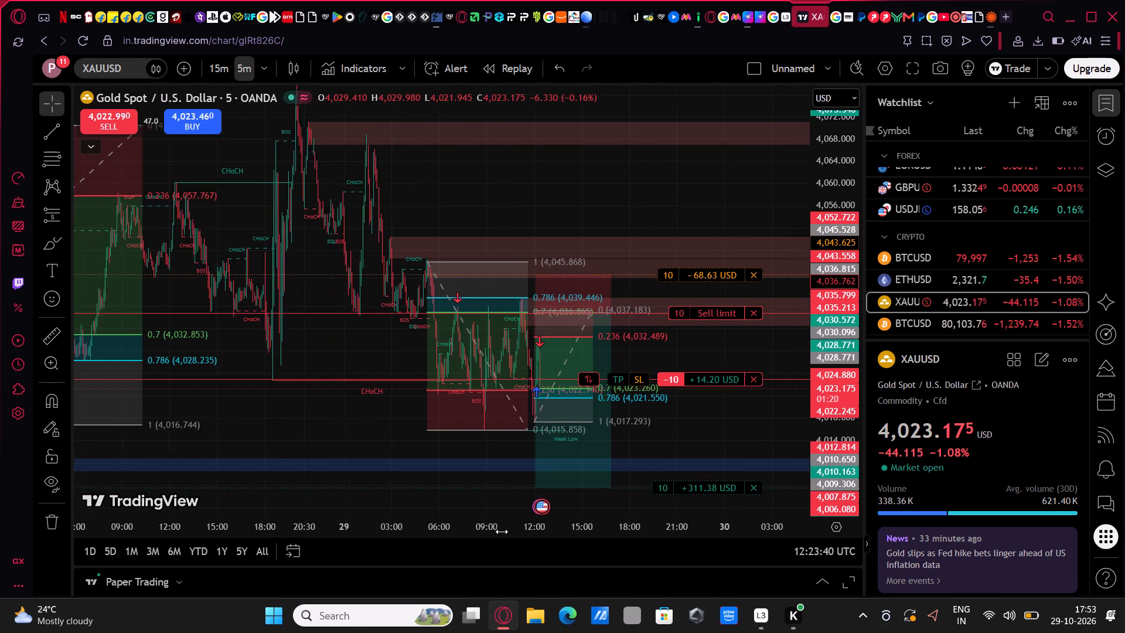
pyautogui.moveTo(502, 532); pyautogui.dragTo(473, 542)
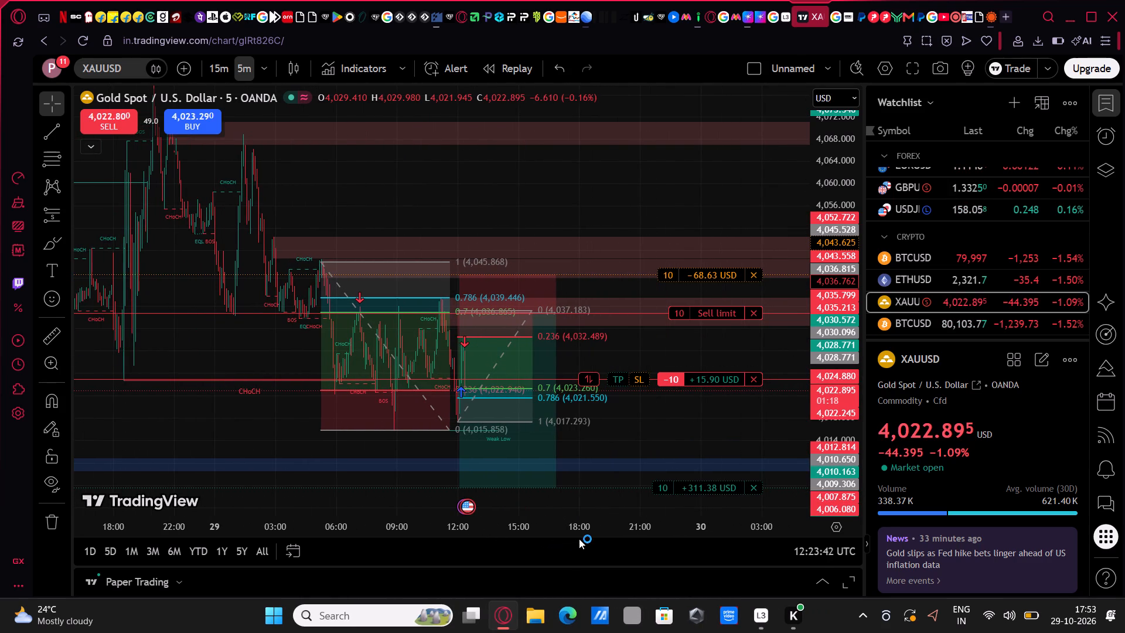
pyautogui.moveTo(585, 529); pyautogui.dragTo(357, 520)
pyautogui.moveTo(536, 443); pyautogui.dragTo(645, 400)
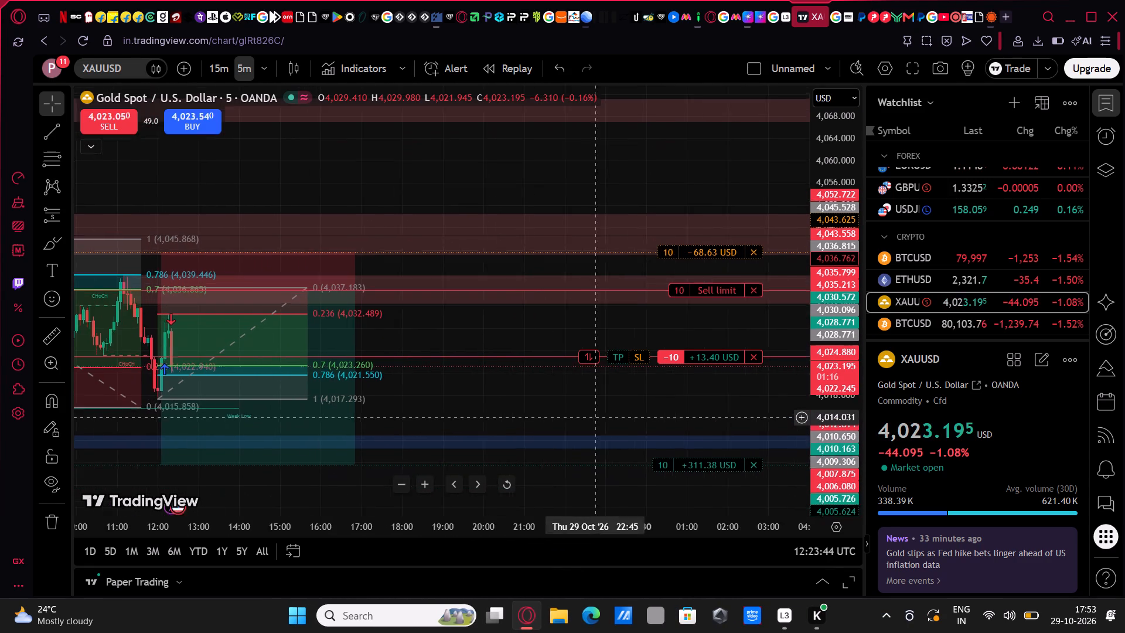
pyautogui.moveTo(645, 400); pyautogui.dragTo(708, 382)
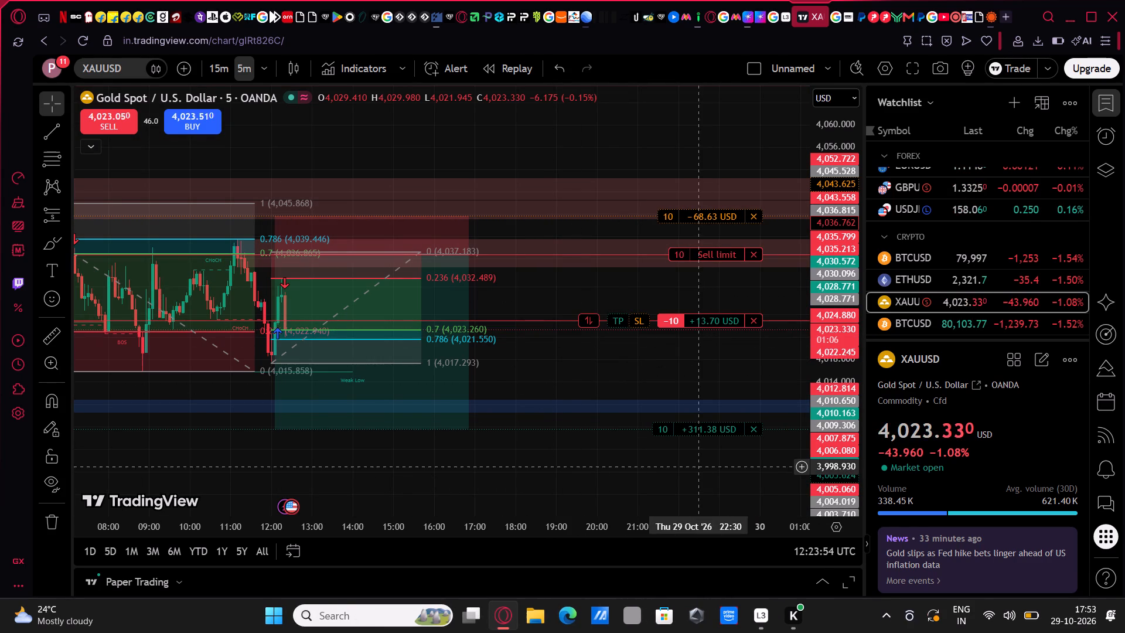
# Add to the XAUUSD short by selling another 10 units at market, and close the order ticket.
pyautogui.click(103, 116)
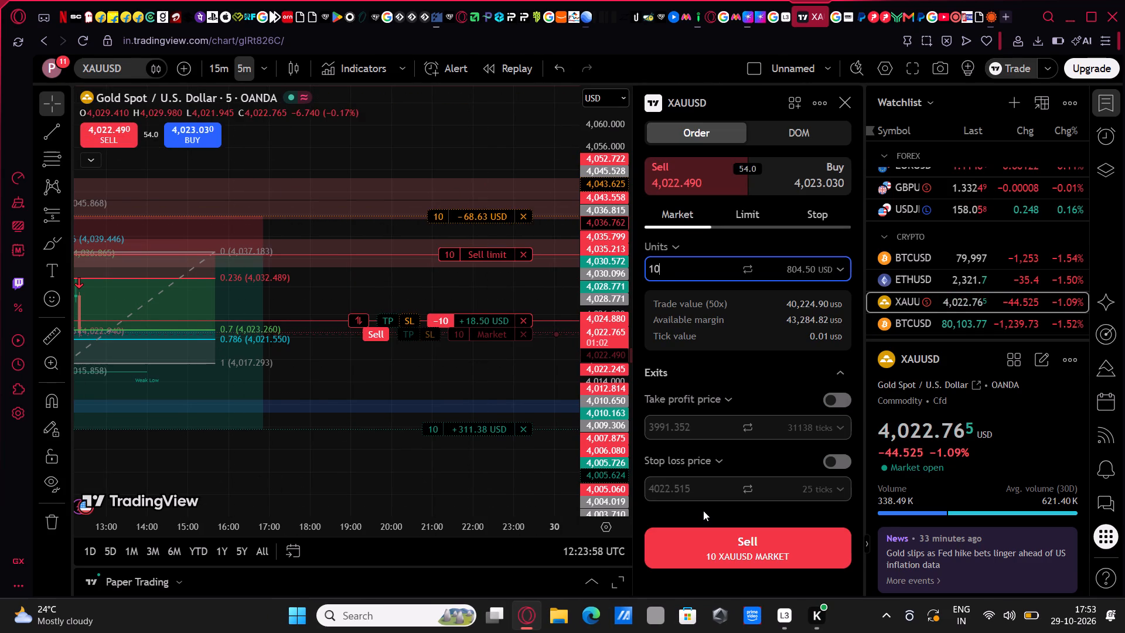
pyautogui.click(724, 559)
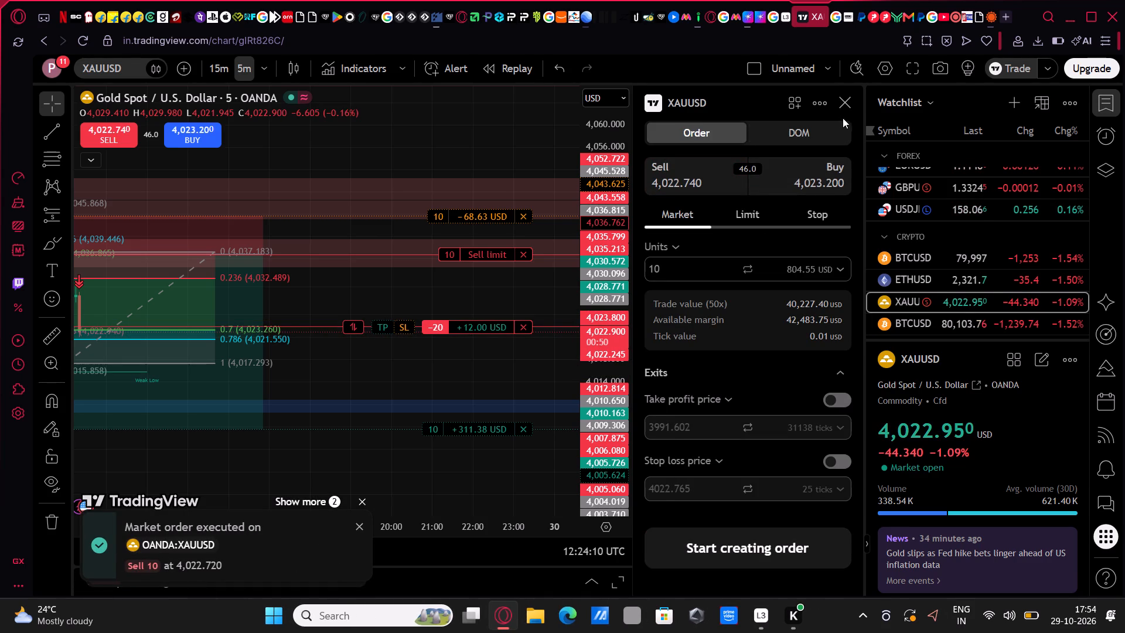
pyautogui.click(843, 103)
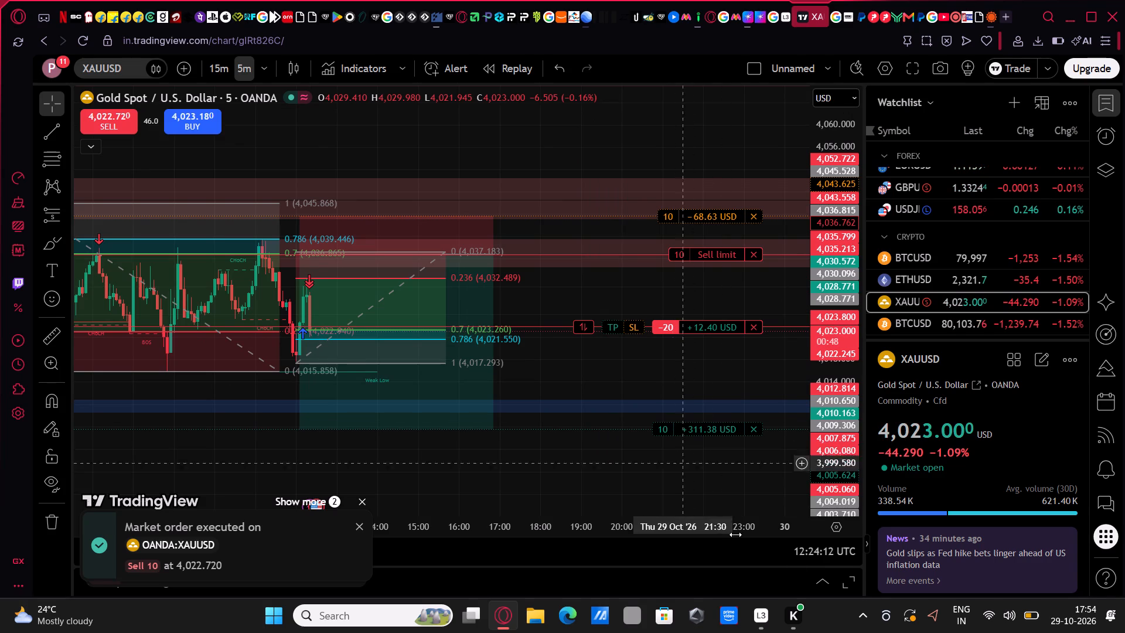
# Review the paper-trading account's orders and its open GBPUSD, USDJPY and XAUUSD positions.
pyautogui.click(820, 584)
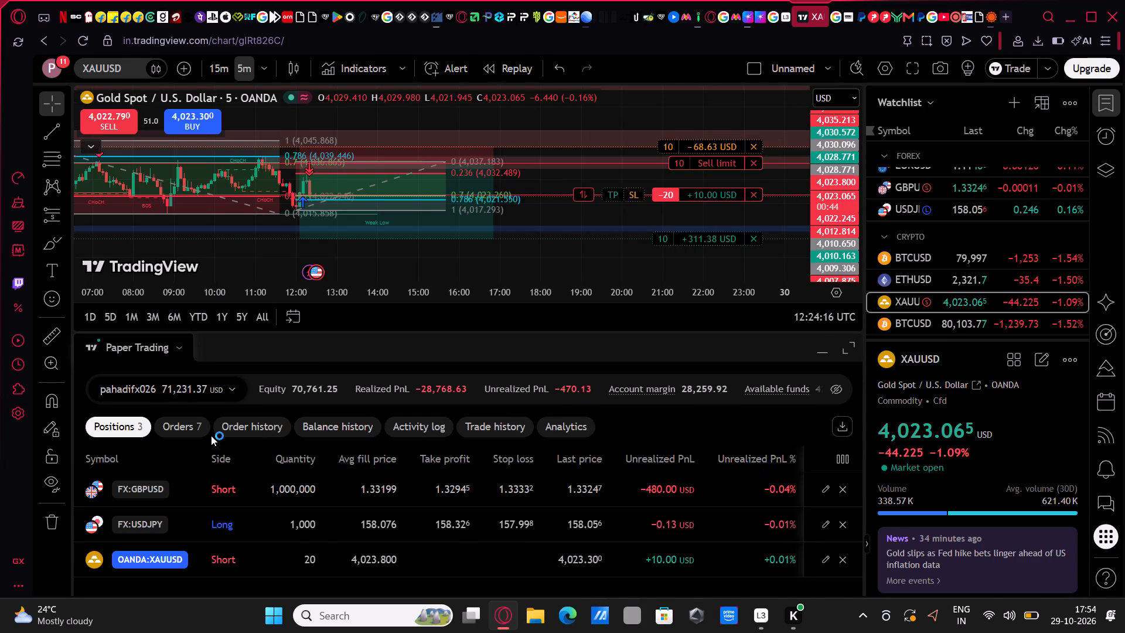
pyautogui.click(193, 424)
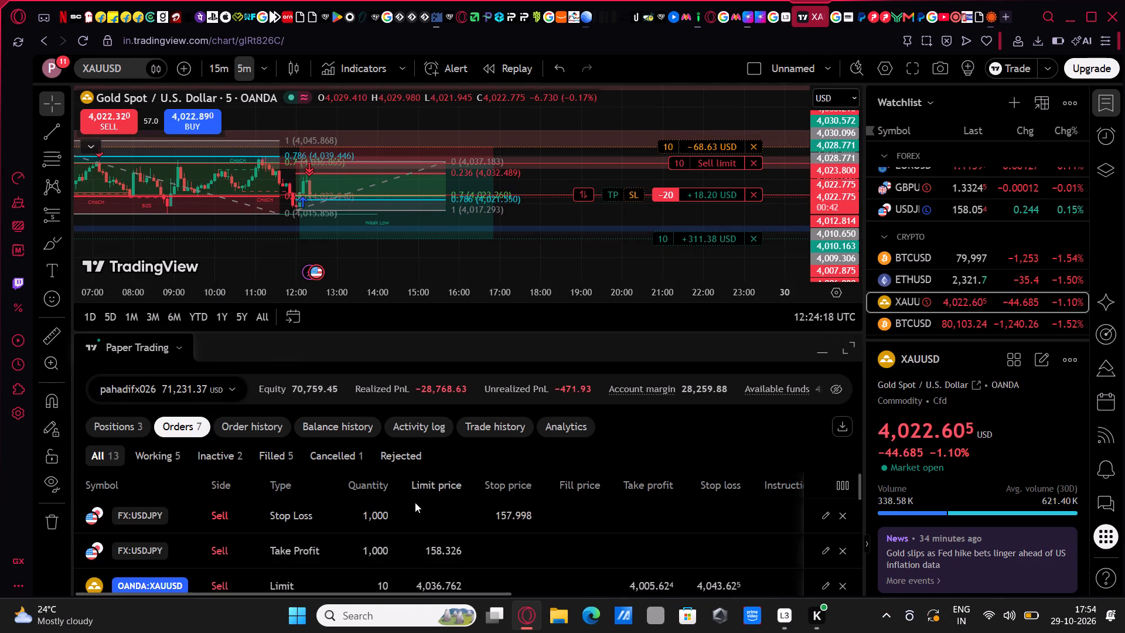
pyautogui.scroll(1, 415, 502)
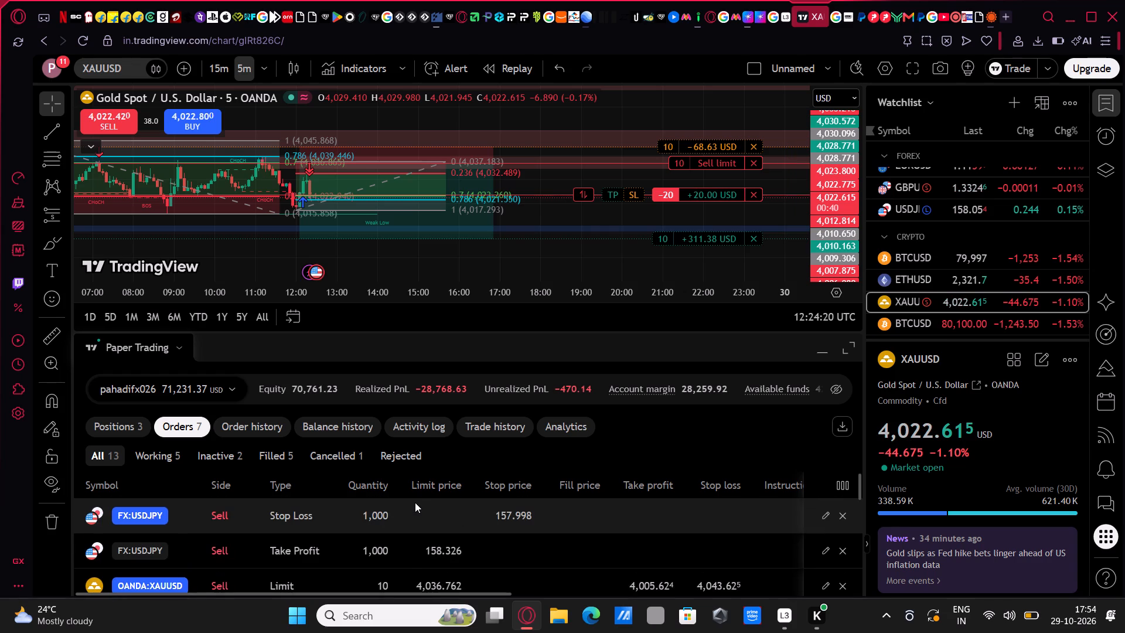
pyautogui.click(126, 420)
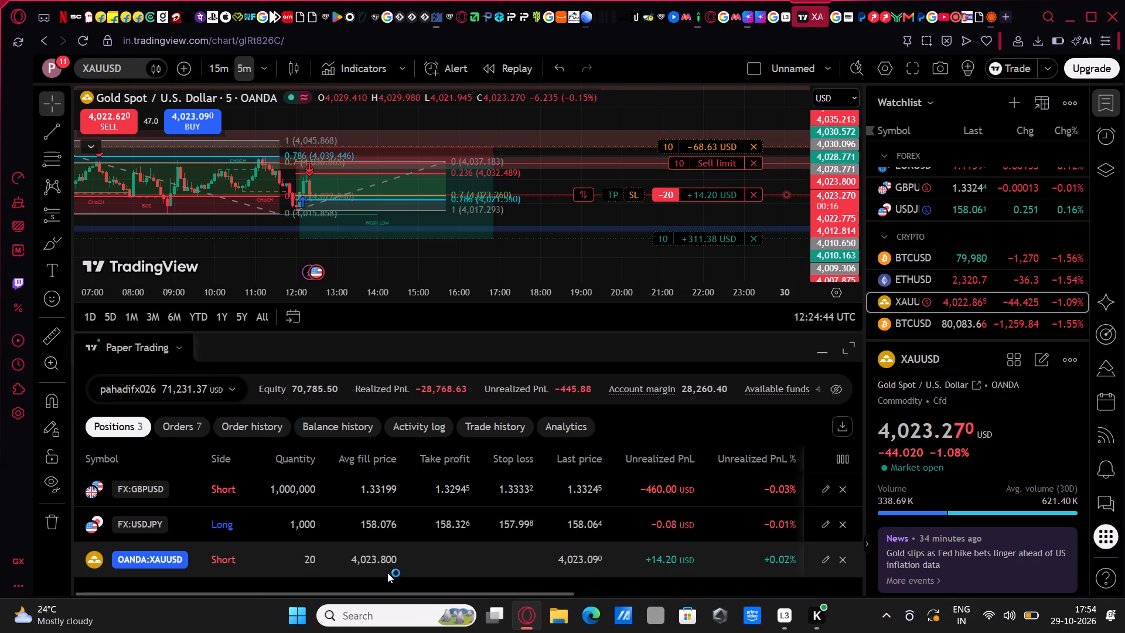
# Examine the XAUUSD short against the latest 5-minute candles and the pending sell limit's levels, with the account details collapsed and the upgrade offer dismissed.
pyautogui.click(829, 355)
pyautogui.moveTo(829, 355); pyautogui.dragTo(789, 358)
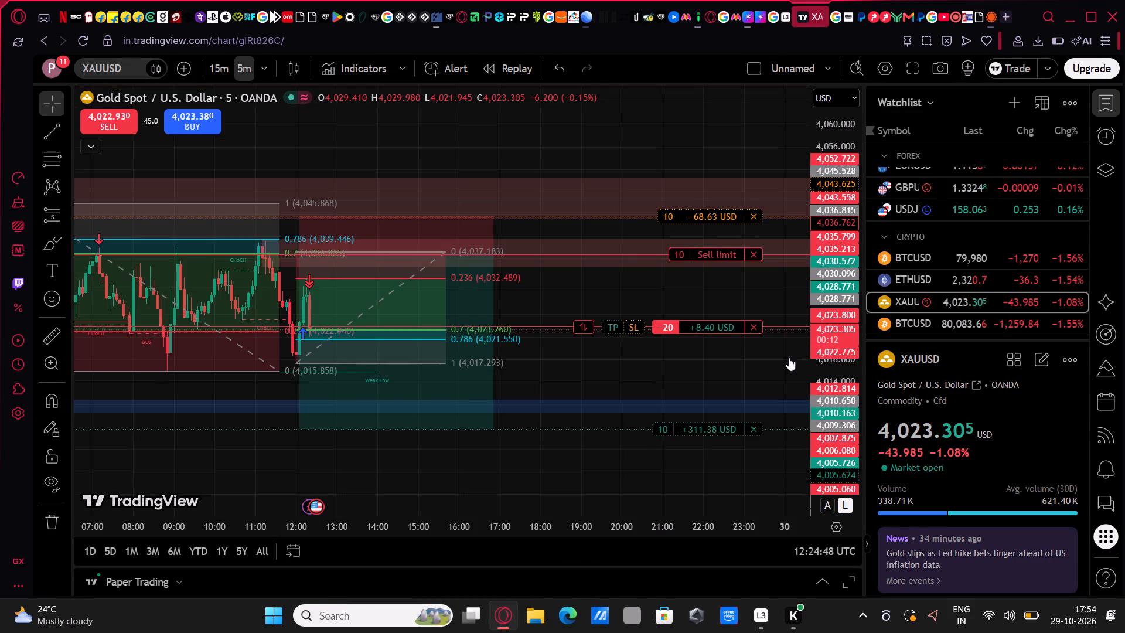
pyautogui.moveTo(789, 358); pyautogui.dragTo(744, 226)
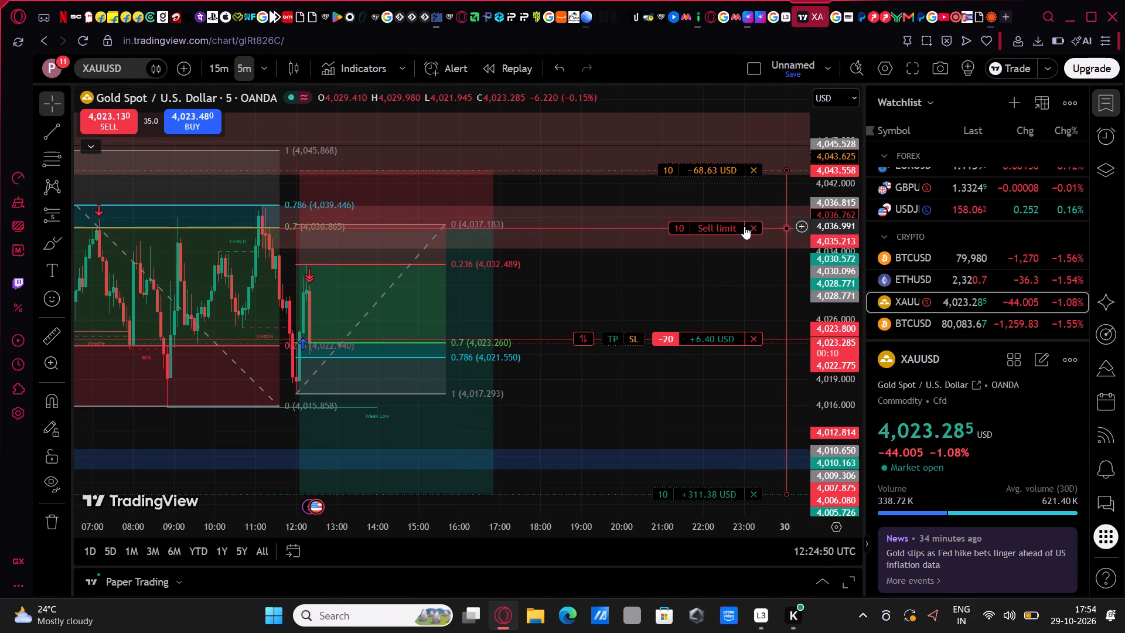
pyautogui.click(746, 244)
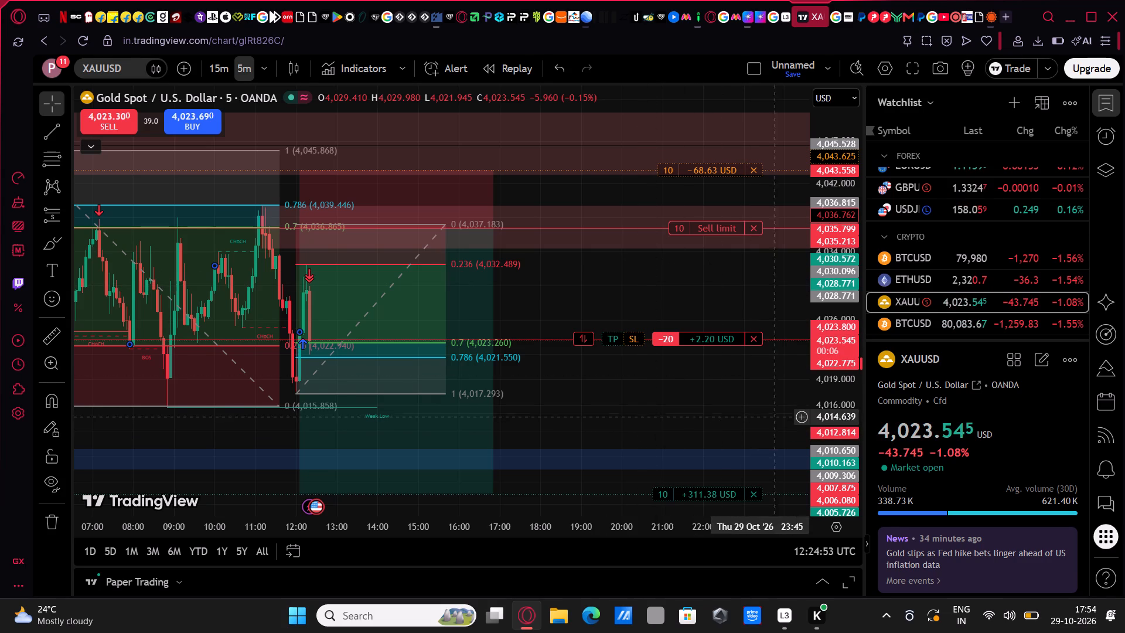
pyautogui.moveTo(665, 531); pyautogui.dragTo(485, 532)
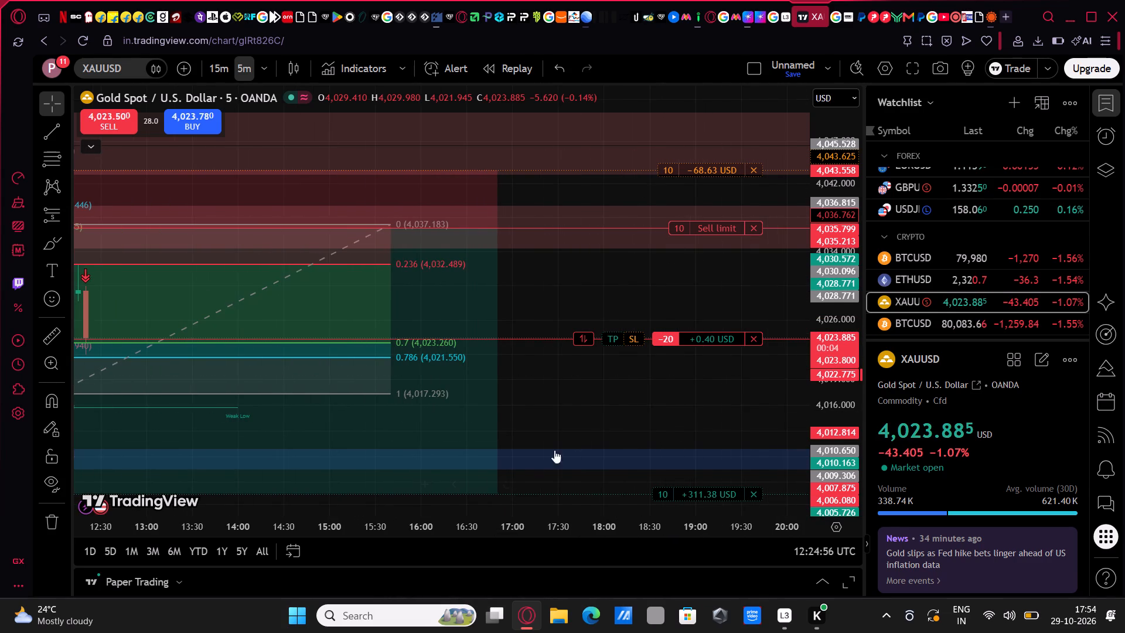
pyautogui.moveTo(650, 409); pyautogui.dragTo(789, 393)
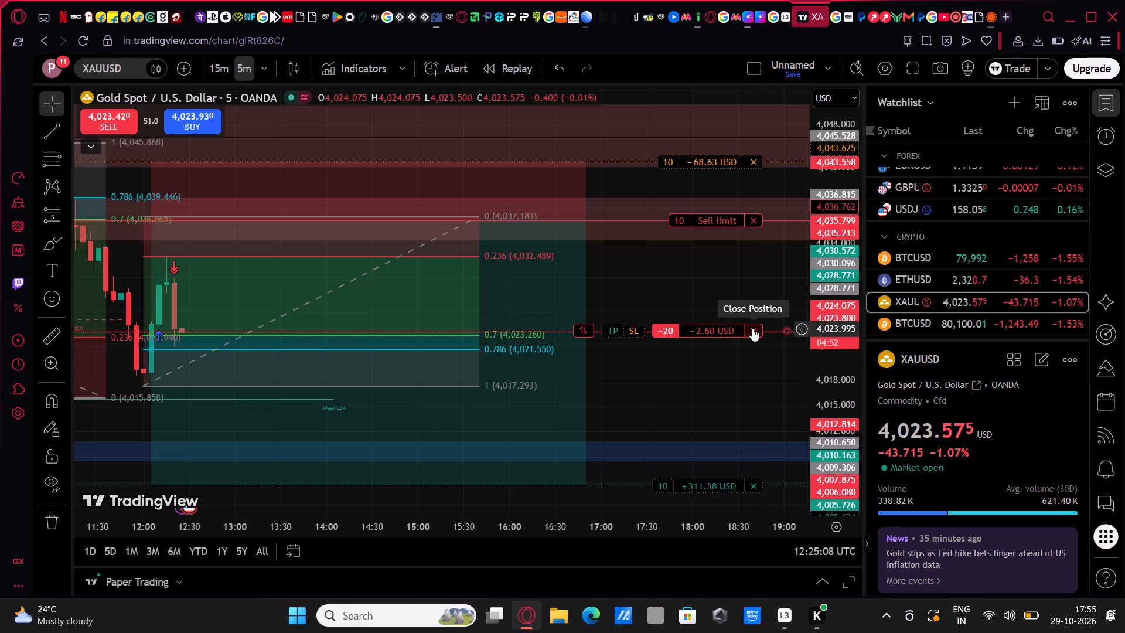
pyautogui.hscroll(1, 635, 413)
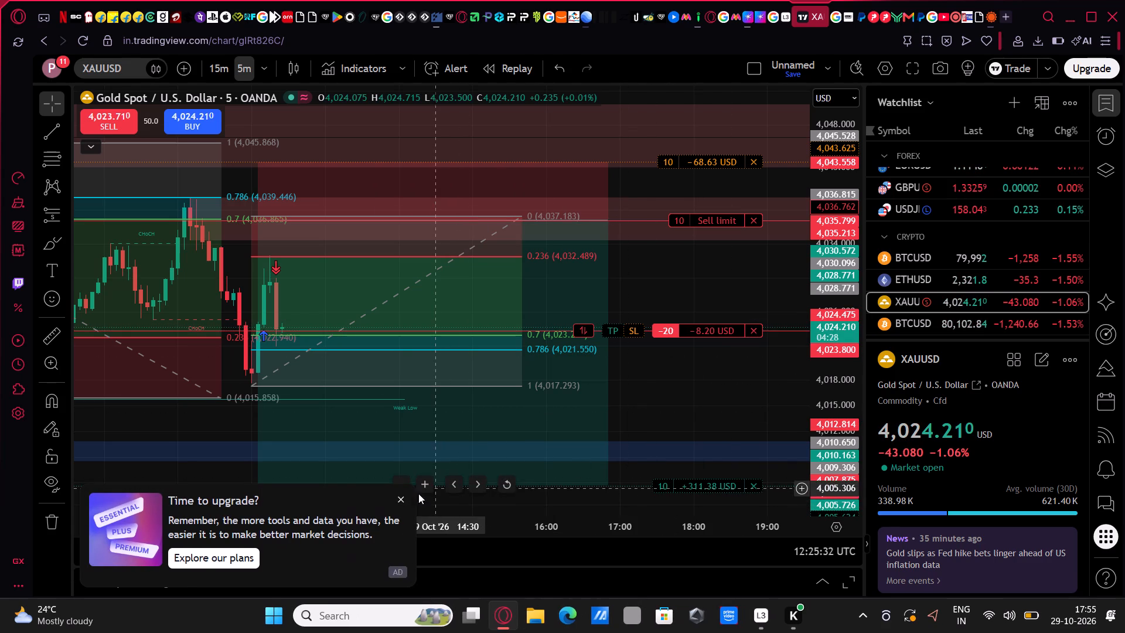
pyautogui.click(398, 496)
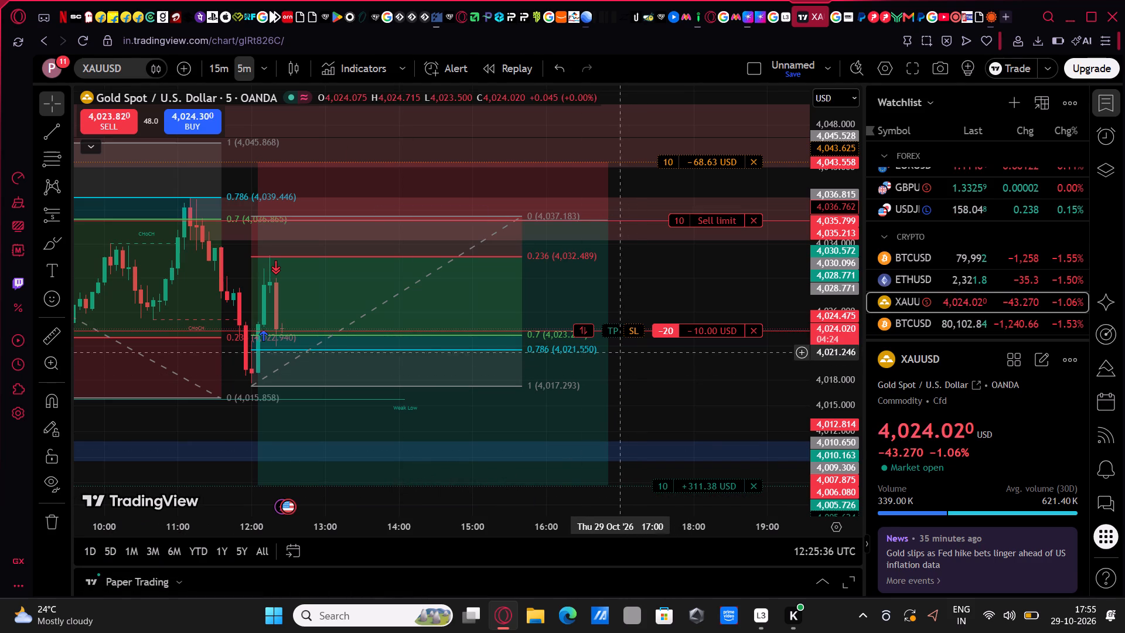
# Place a take profit on the 20-unit XAUUSD short at 4,005.563, alongside the pending sell limit's target.
pyautogui.moveTo(615, 334); pyautogui.dragTo(612, 492)
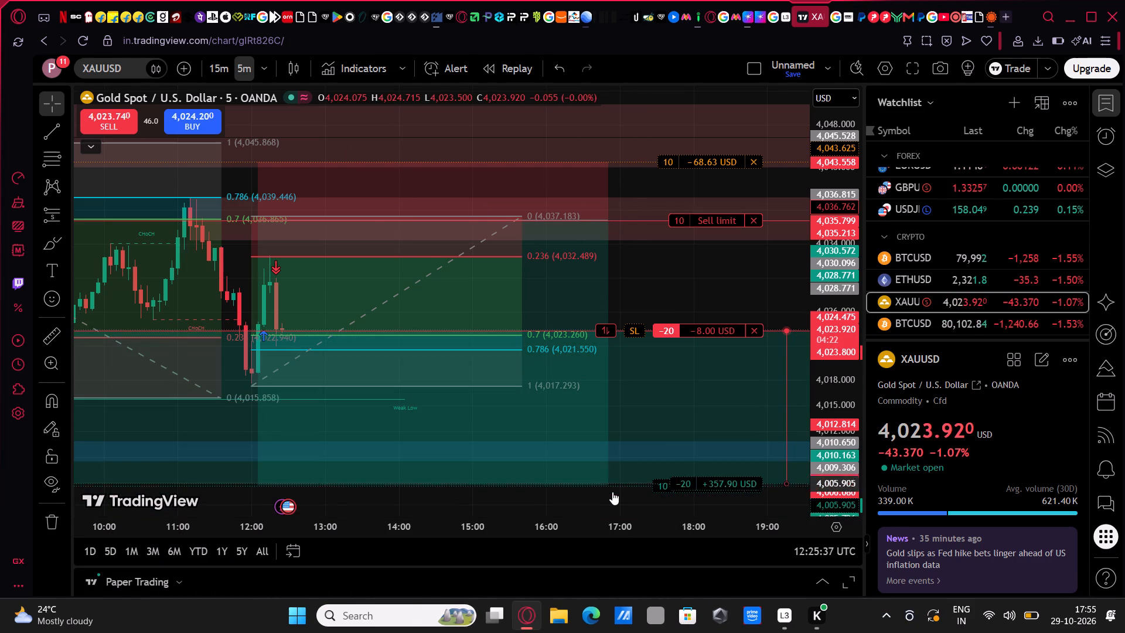
pyautogui.moveTo(612, 492); pyautogui.dragTo(612, 486)
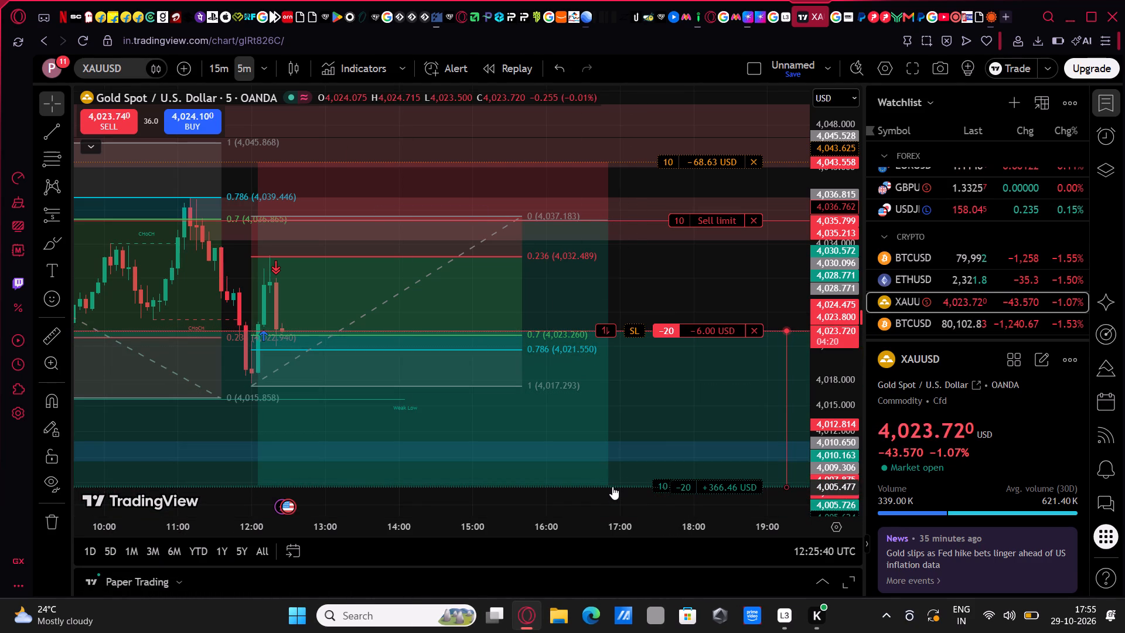
pyautogui.moveTo(612, 486); pyautogui.dragTo(611, 486)
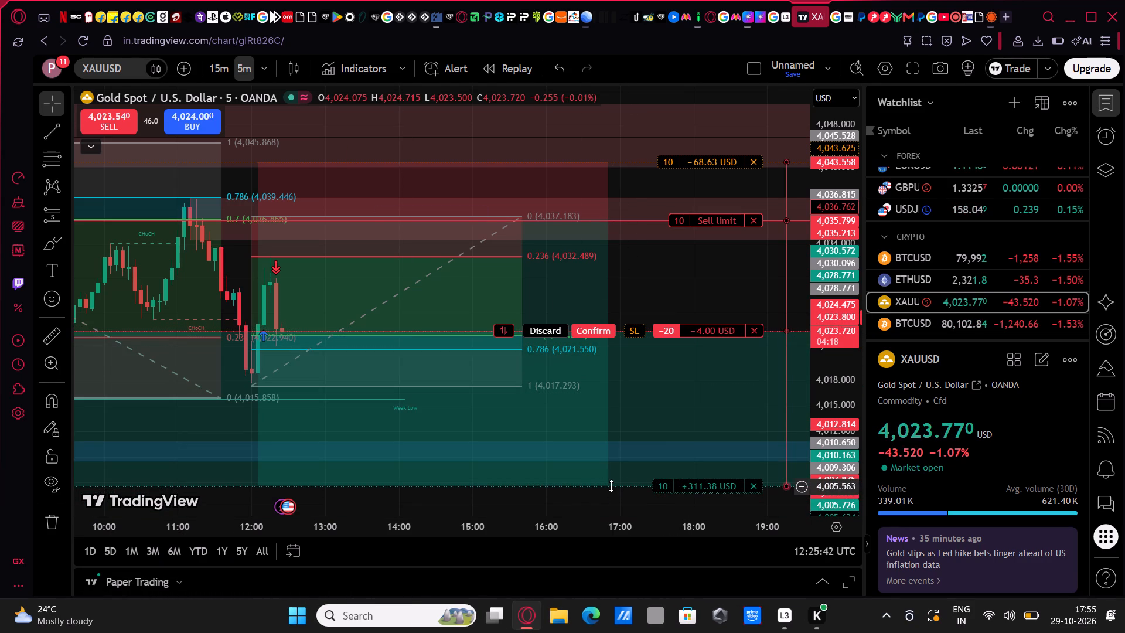
pyautogui.click(596, 331)
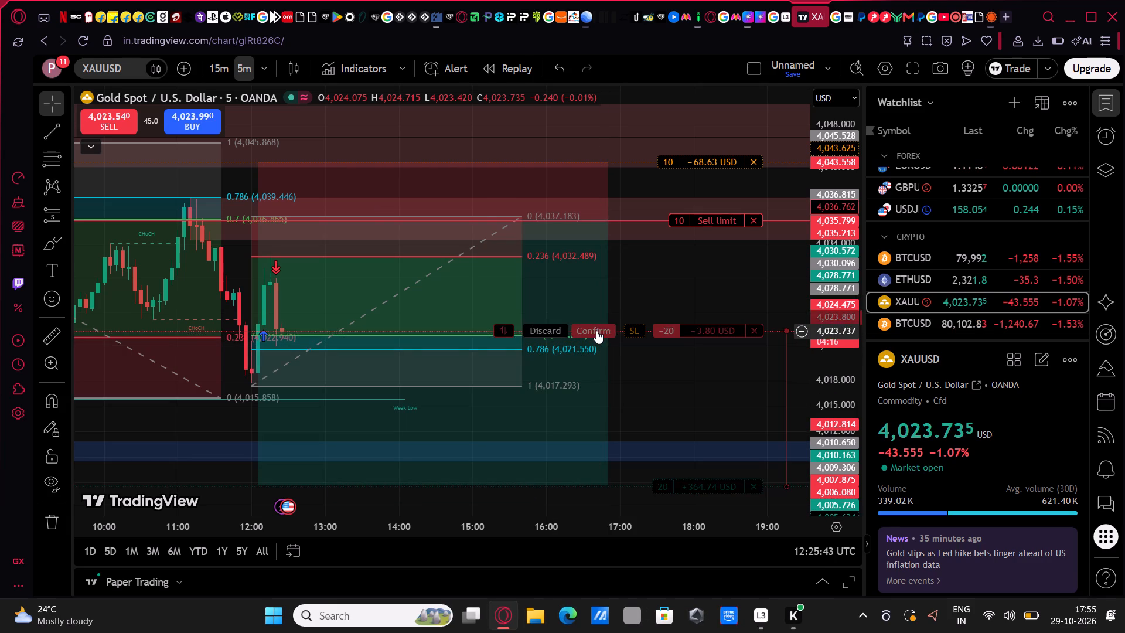
# Set a stop loss for the 20-unit XAUUSD short at about 4,027.519, above the entry price.
pyautogui.moveTo(638, 334); pyautogui.dragTo(639, 308)
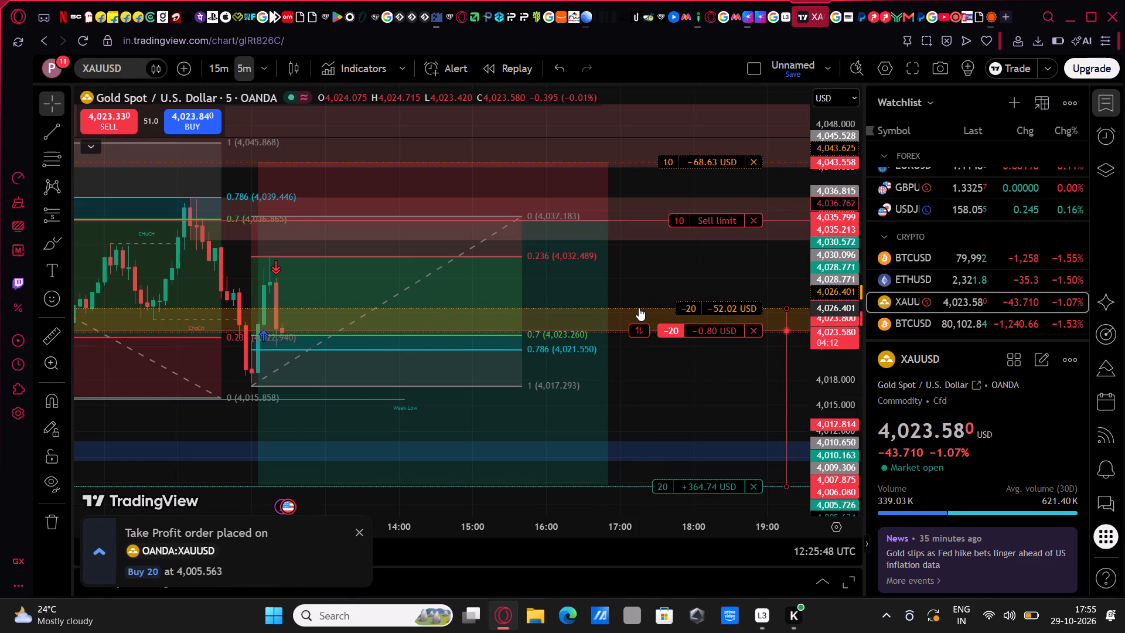
pyautogui.moveTo(639, 308); pyautogui.dragTo(636, 297)
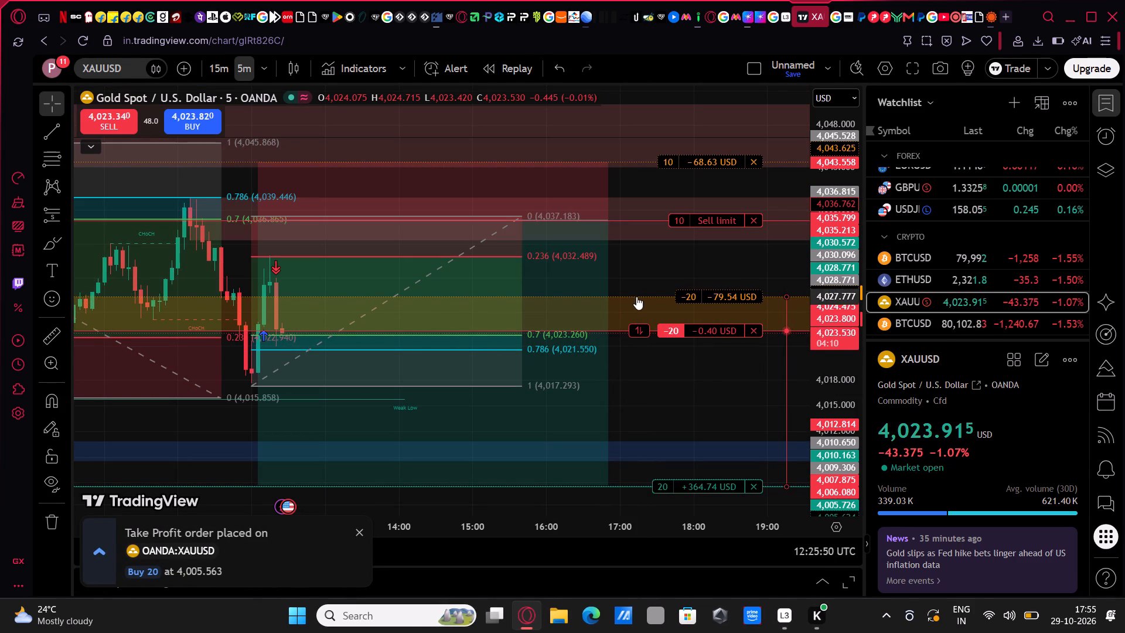
pyautogui.moveTo(636, 297); pyautogui.dragTo(636, 298)
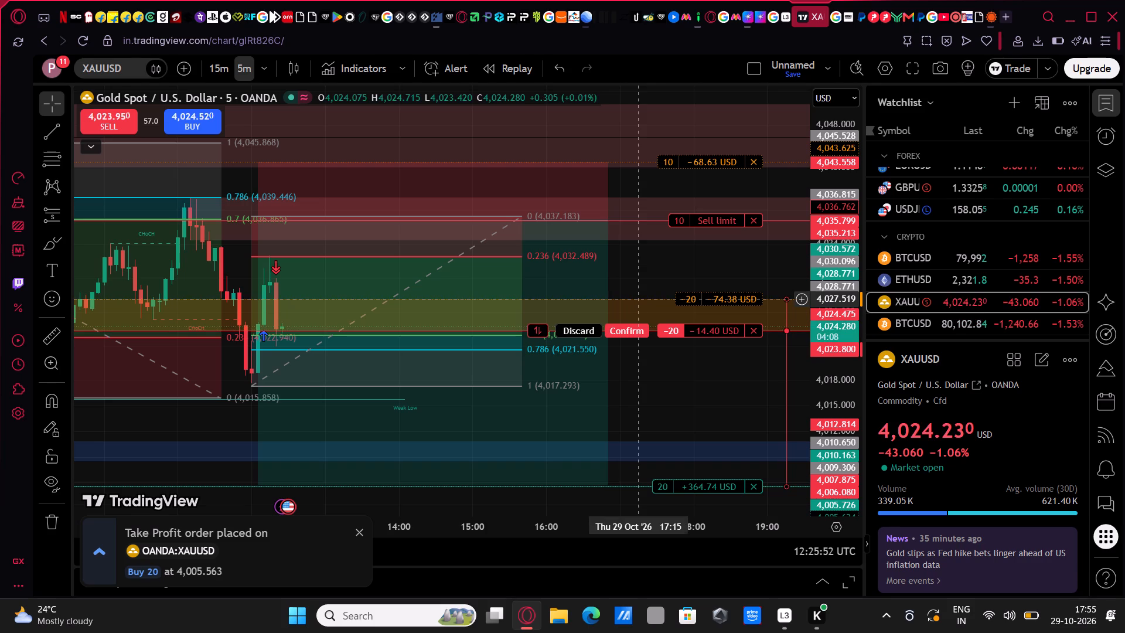
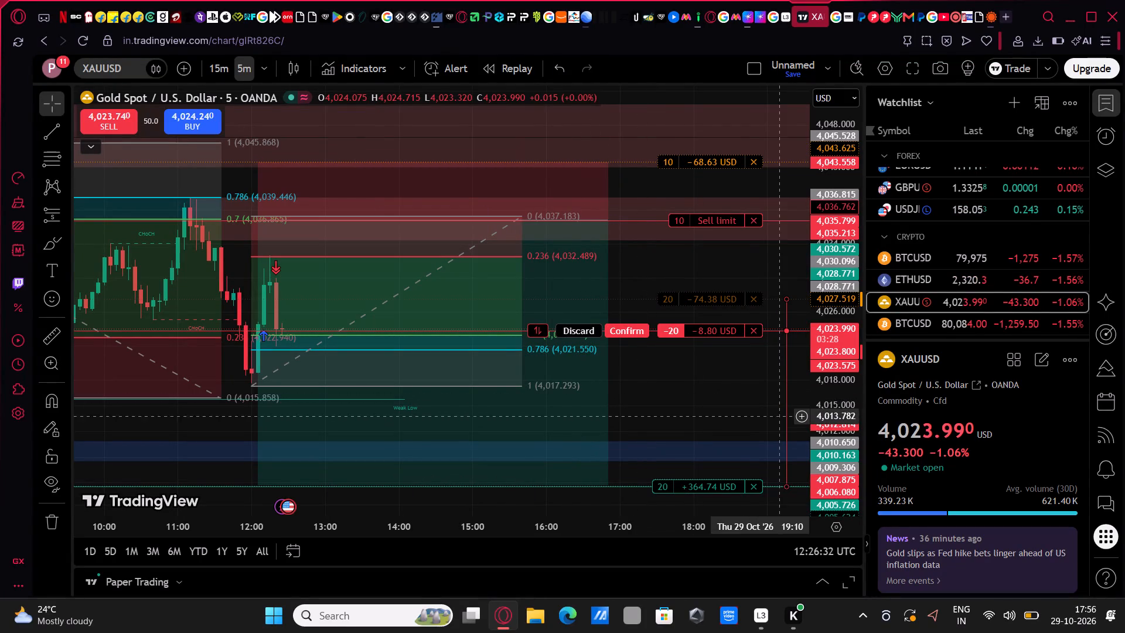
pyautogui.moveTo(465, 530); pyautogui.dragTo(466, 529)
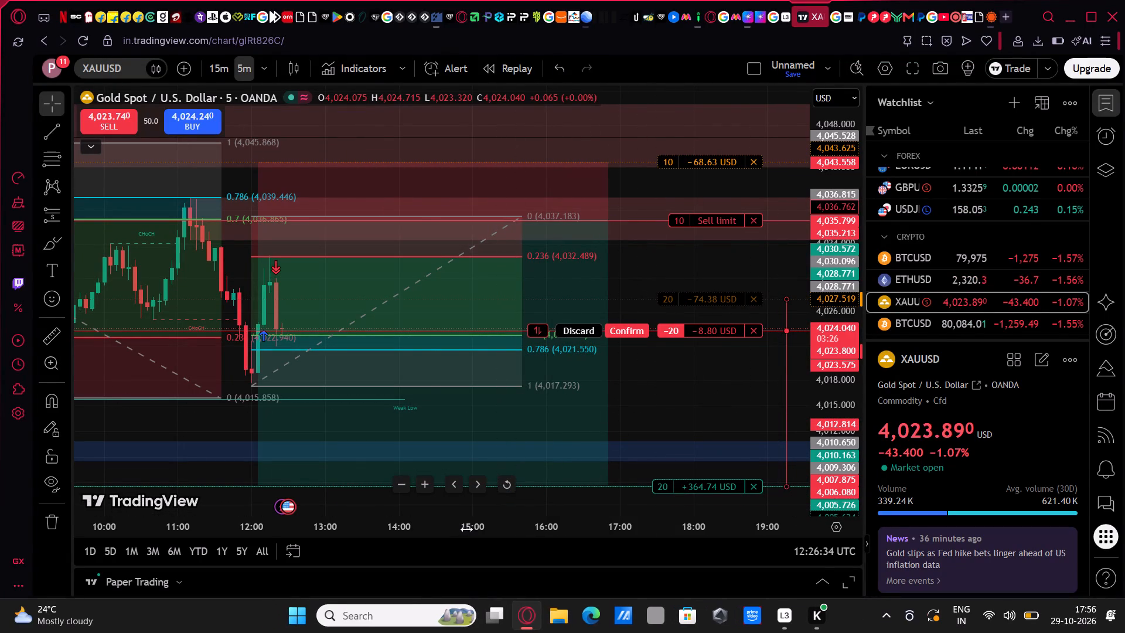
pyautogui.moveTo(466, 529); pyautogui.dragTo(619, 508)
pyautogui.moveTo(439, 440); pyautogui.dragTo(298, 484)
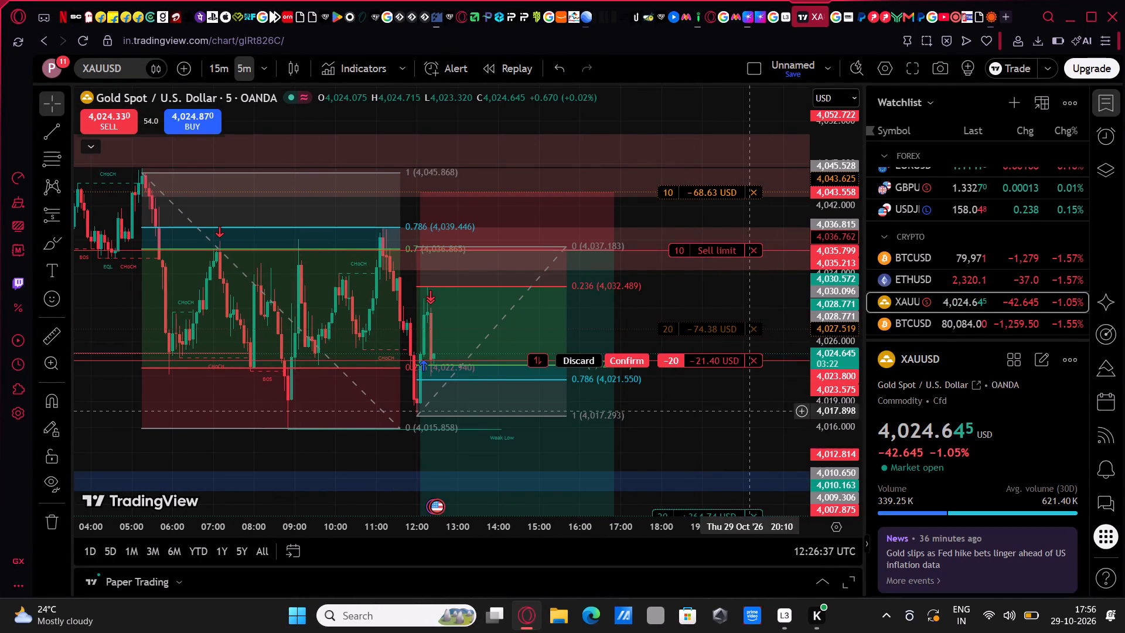
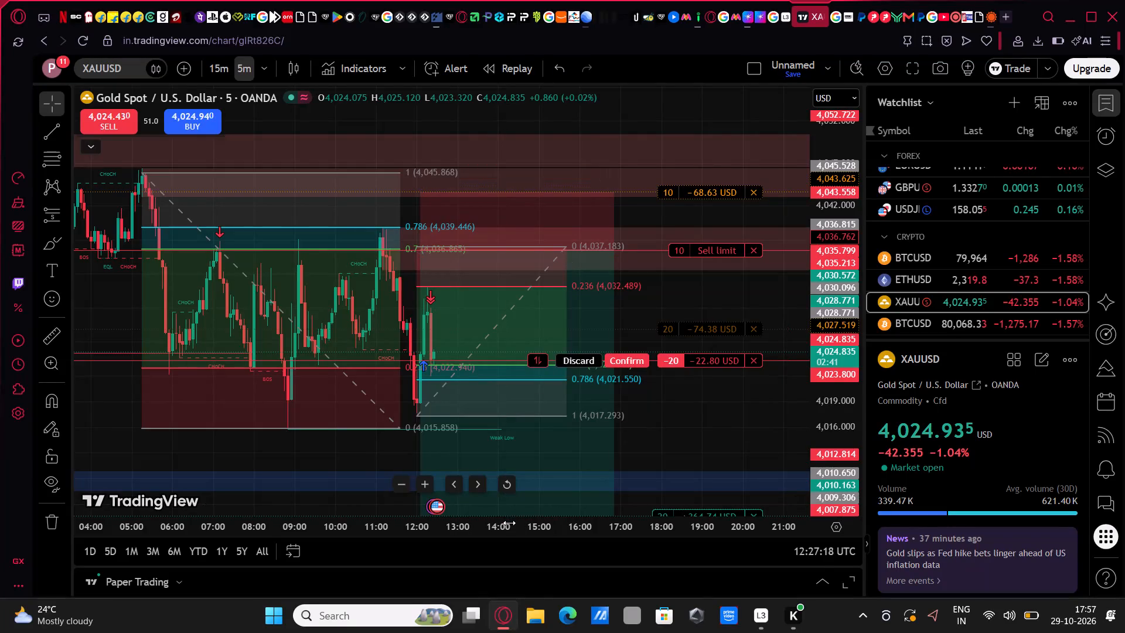
# Examine recent XAUUSD price action around the short entry, its take profit and stop loss levels, and the sell limit order.
pyautogui.moveTo(509, 523); pyautogui.dragTo(453, 532)
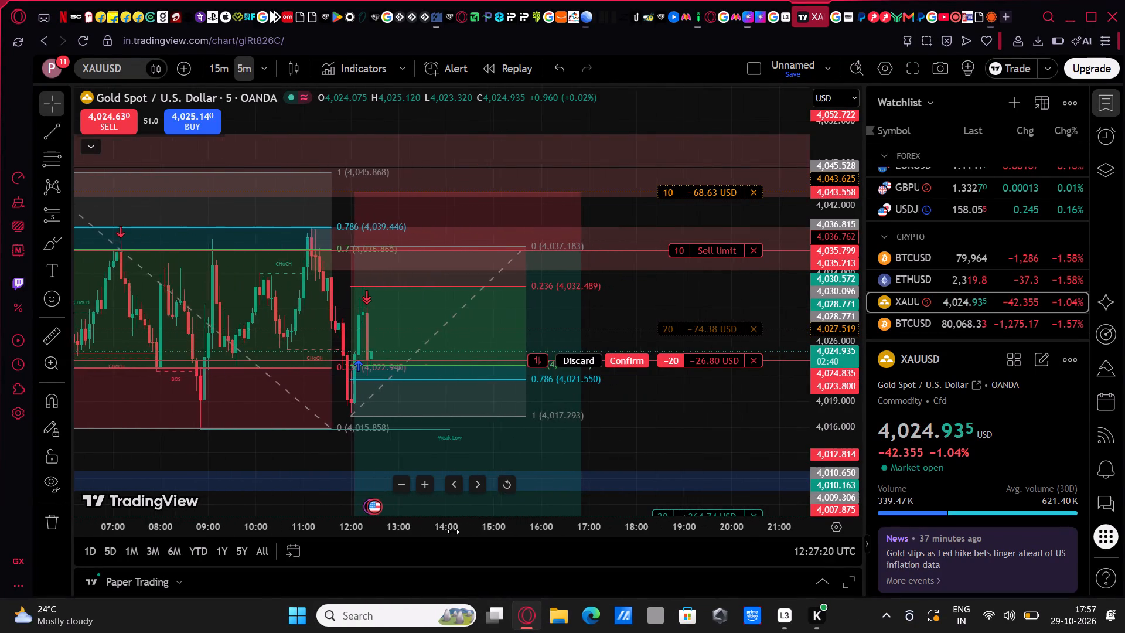
pyautogui.moveTo(453, 532); pyautogui.dragTo(420, 535)
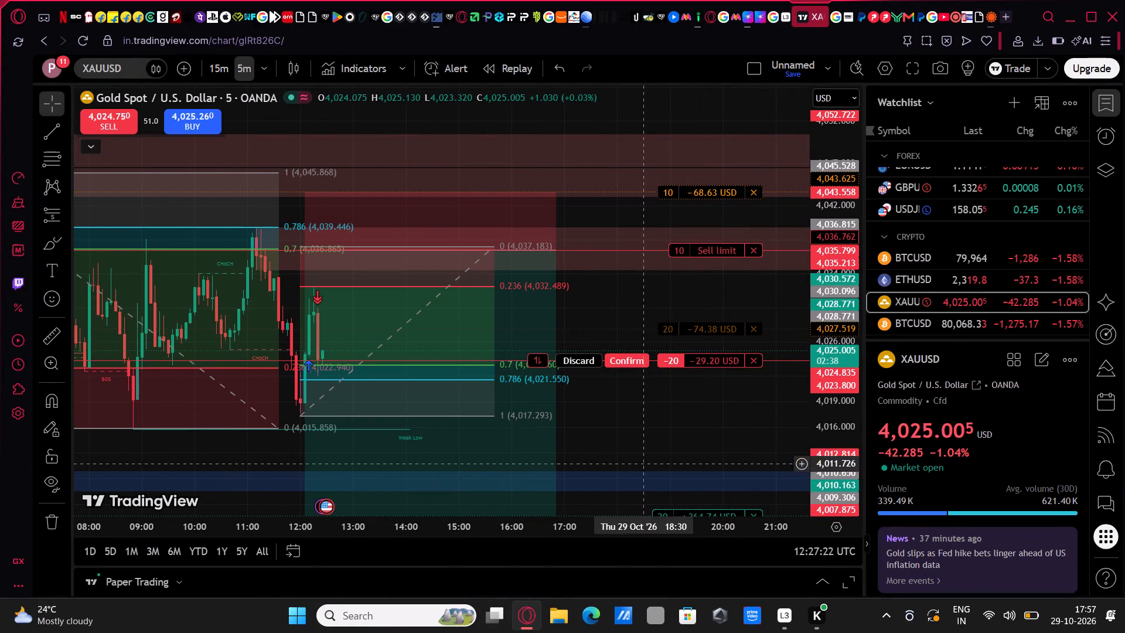
pyautogui.moveTo(840, 374); pyautogui.dragTo(833, 260)
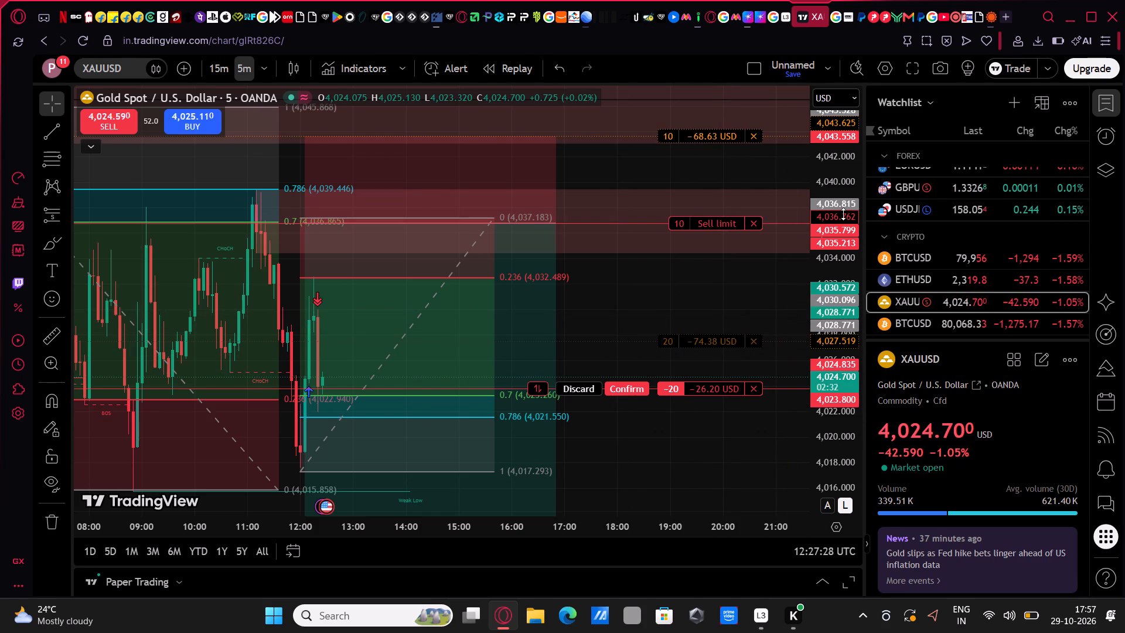
pyautogui.moveTo(856, 217); pyautogui.dragTo(857, 393)
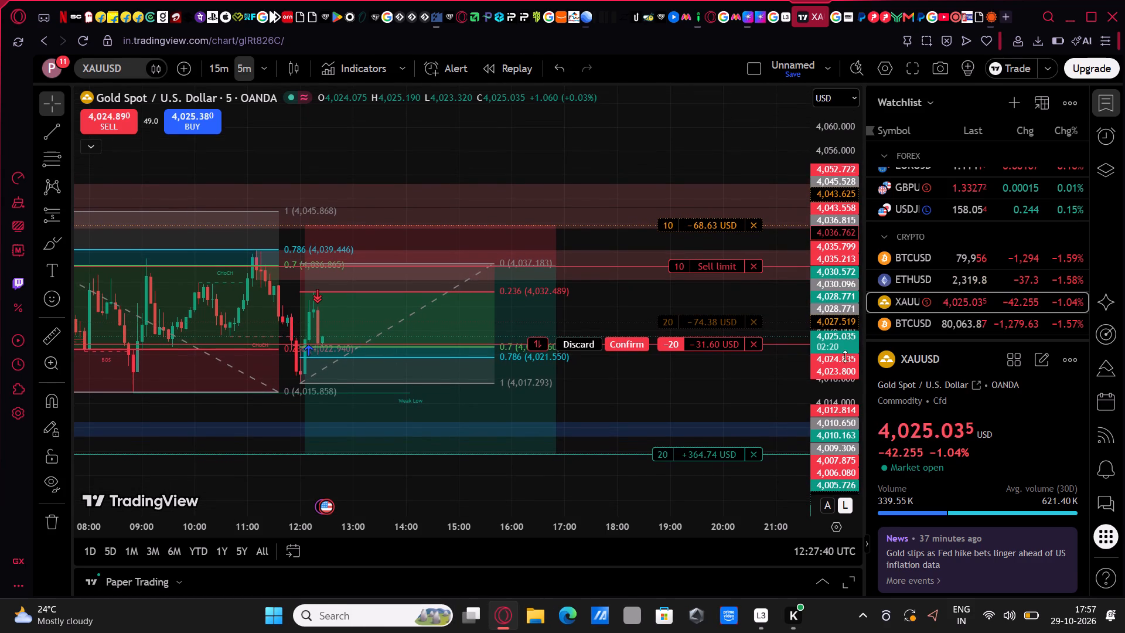
pyautogui.moveTo(829, 310); pyautogui.dragTo(829, 309)
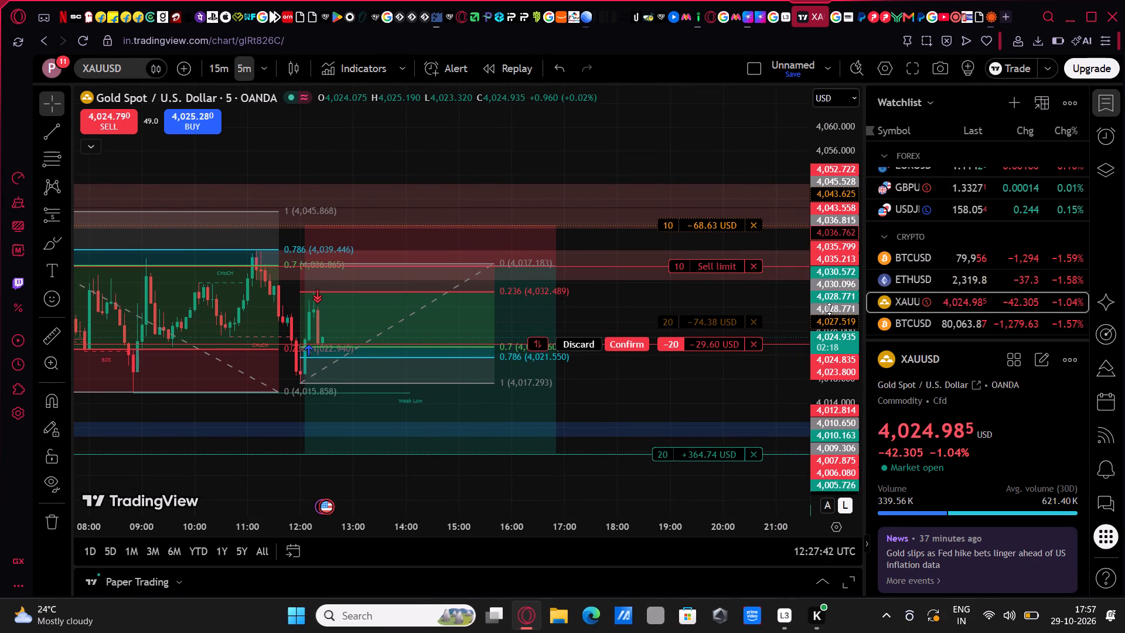
pyautogui.moveTo(829, 309); pyautogui.dragTo(850, 234)
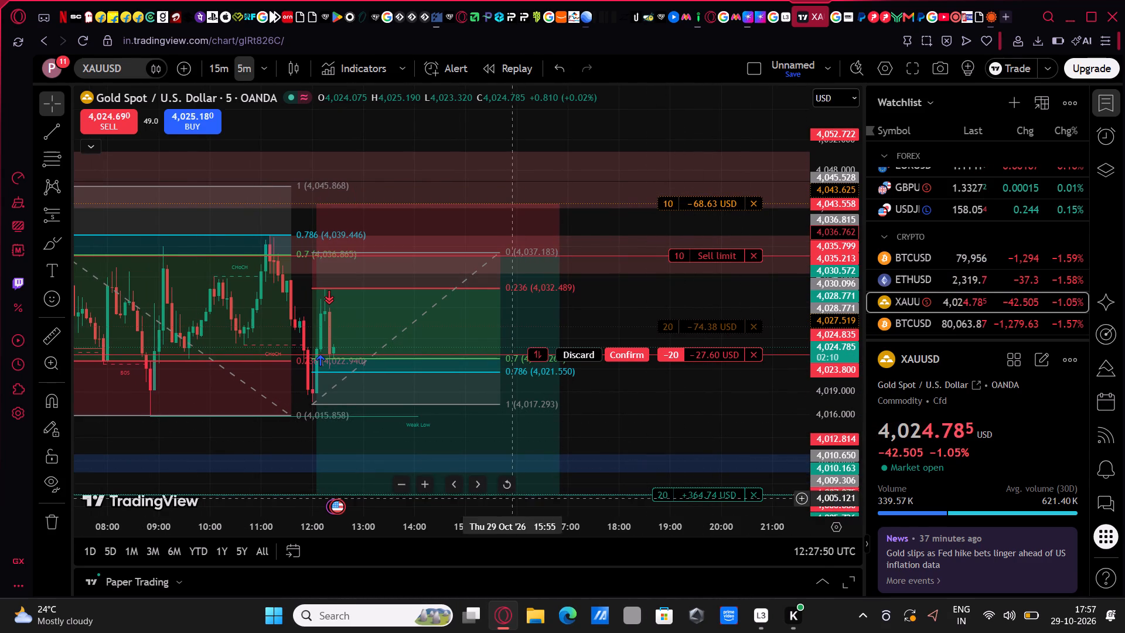
pyautogui.moveTo(487, 530); pyautogui.dragTo(646, 506)
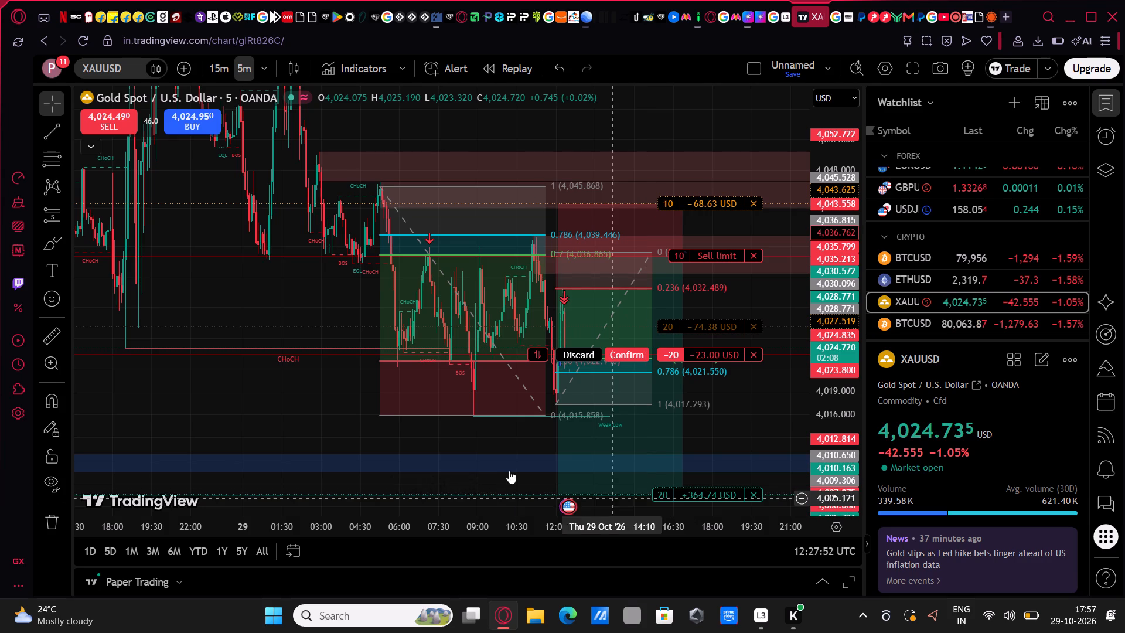
pyautogui.moveTo(493, 467); pyautogui.dragTo(323, 447)
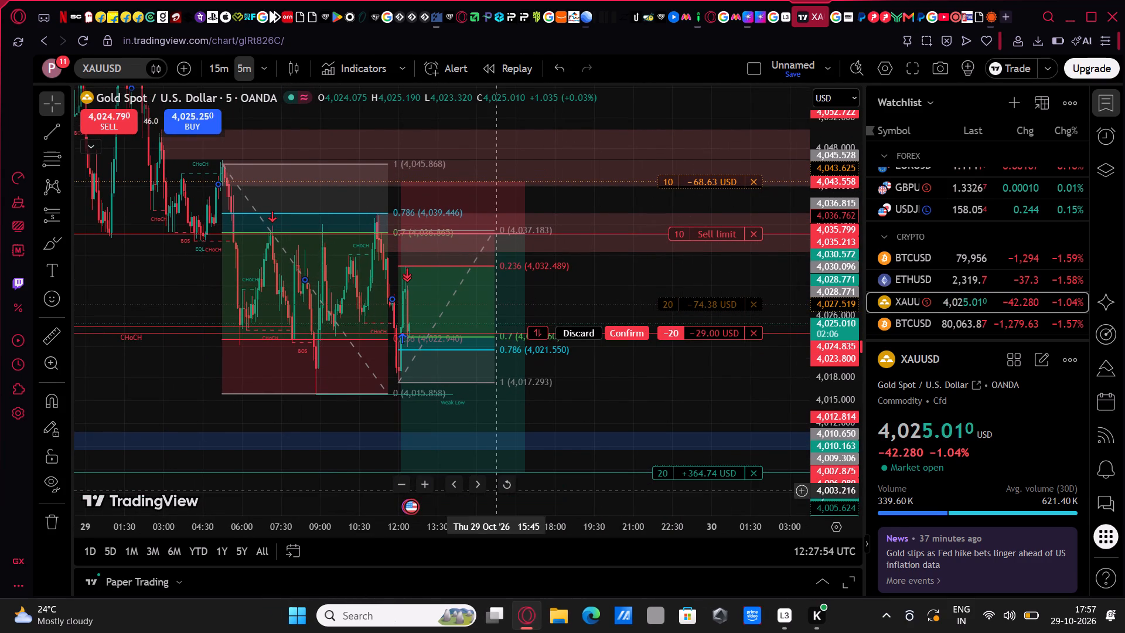
pyautogui.moveTo(533, 526); pyautogui.dragTo(392, 520)
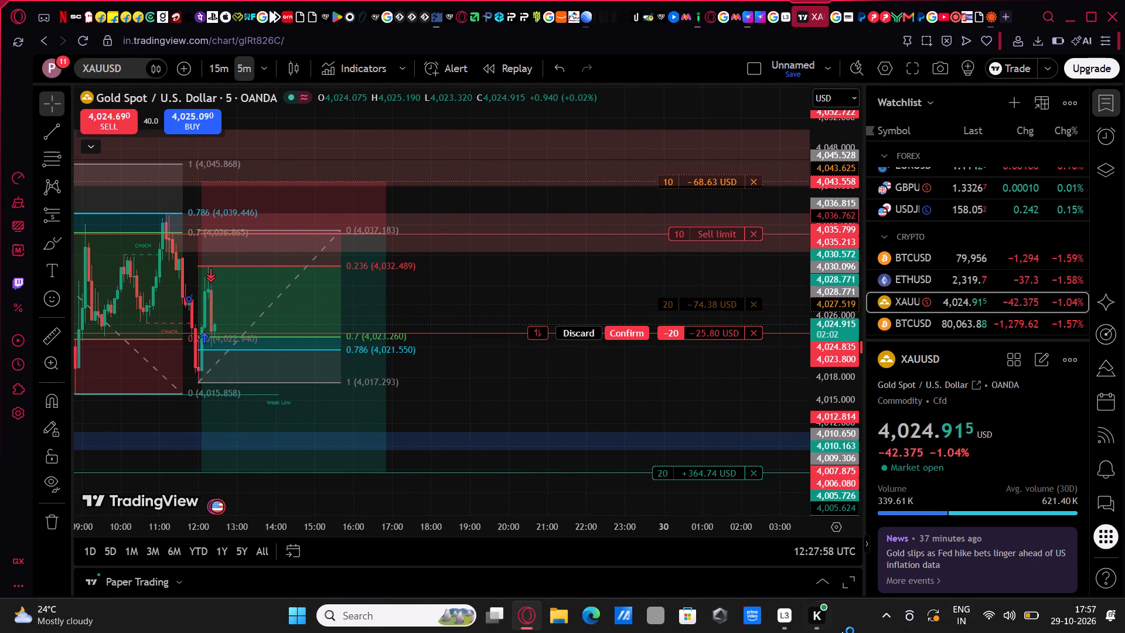
pyautogui.click(819, 632)
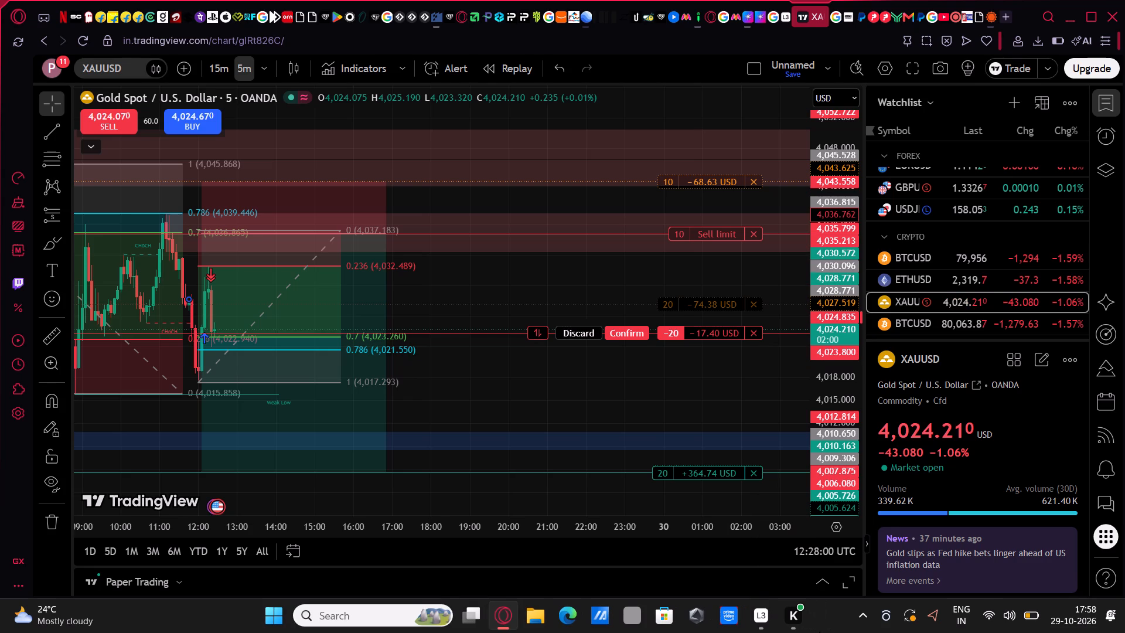
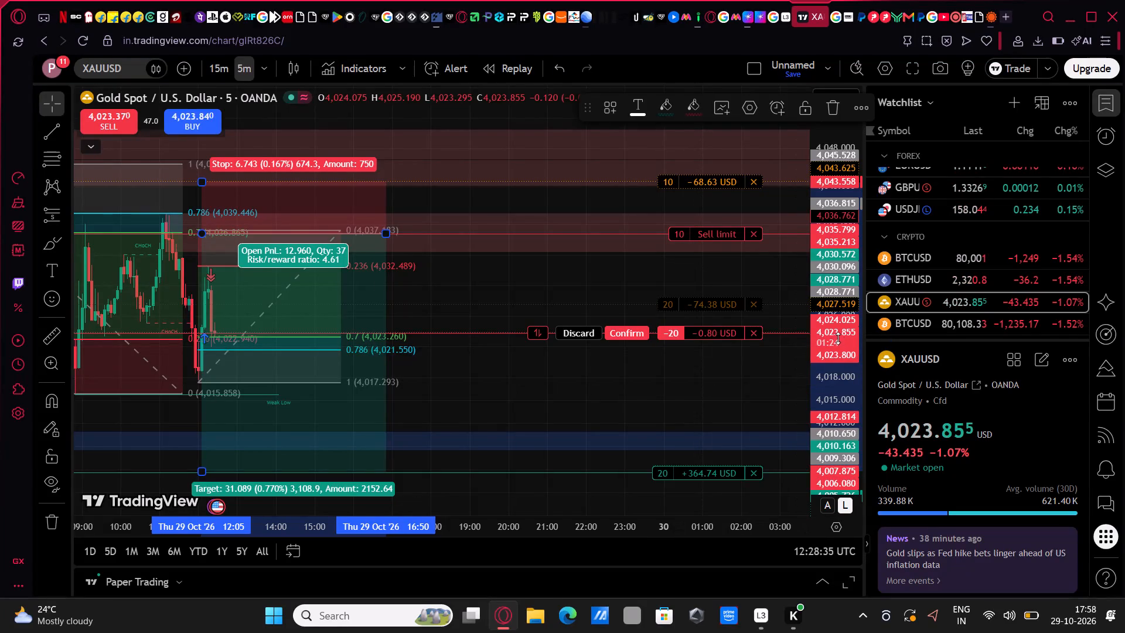
# Discard the unconfirmed exit-level change on the XAUUSD short position.
pyautogui.moveTo(837, 336); pyautogui.dragTo(831, 260)
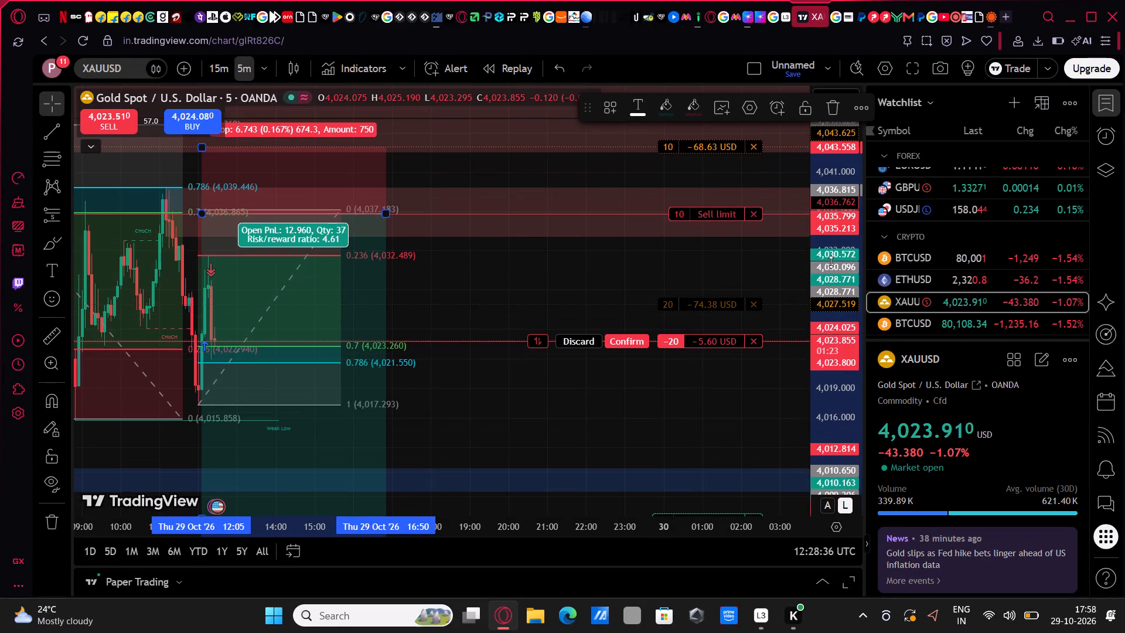
pyautogui.moveTo(754, 389); pyautogui.dragTo(759, 346)
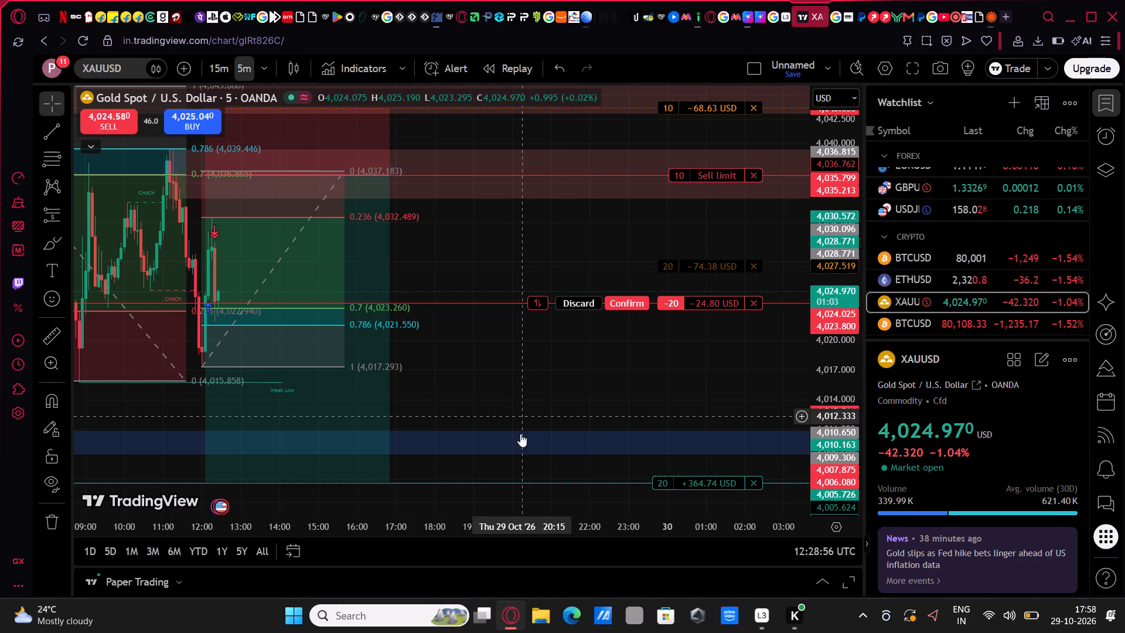
pyautogui.moveTo(422, 527); pyautogui.dragTo(594, 512)
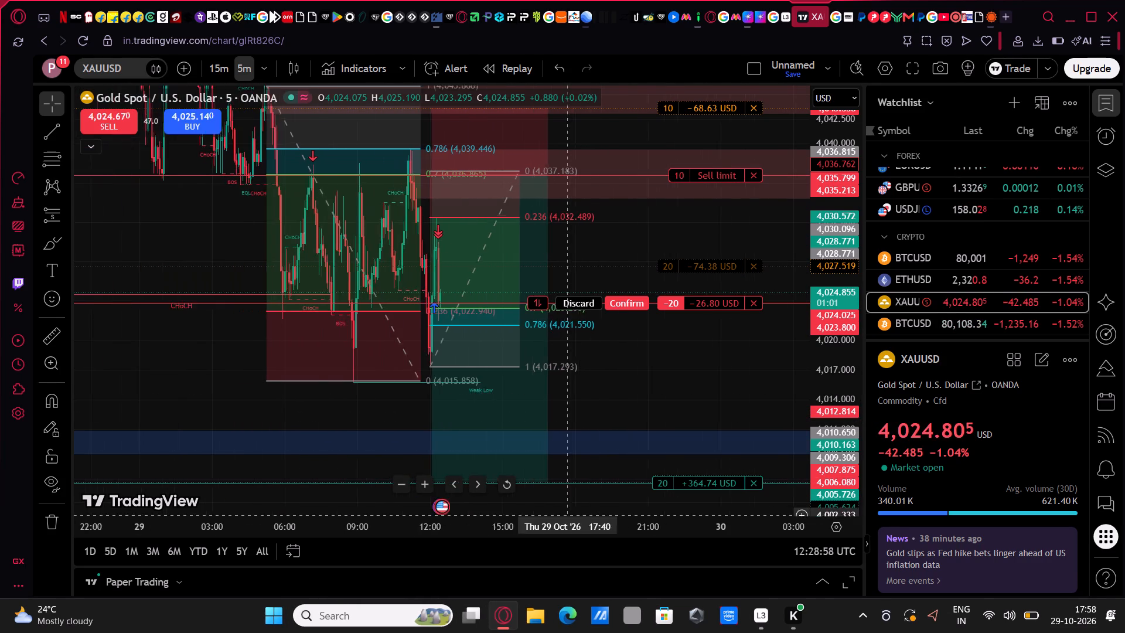
pyautogui.moveTo(831, 230); pyautogui.dragTo(848, 342)
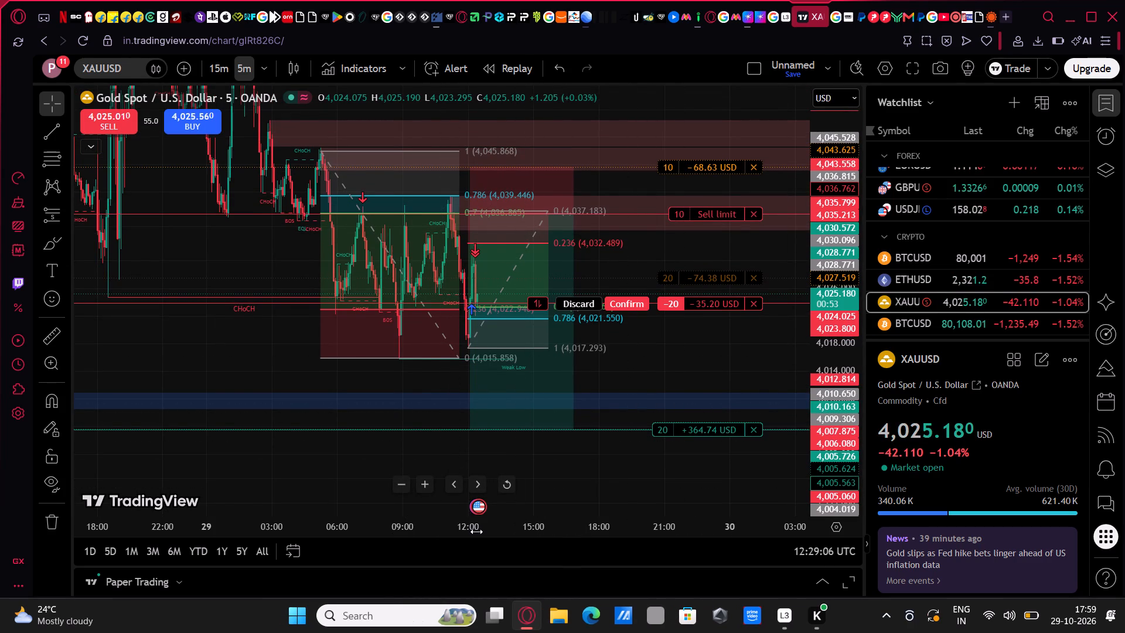
pyautogui.moveTo(475, 532); pyautogui.dragTo(313, 534)
pyautogui.moveTo(588, 390); pyautogui.dragTo(622, 397)
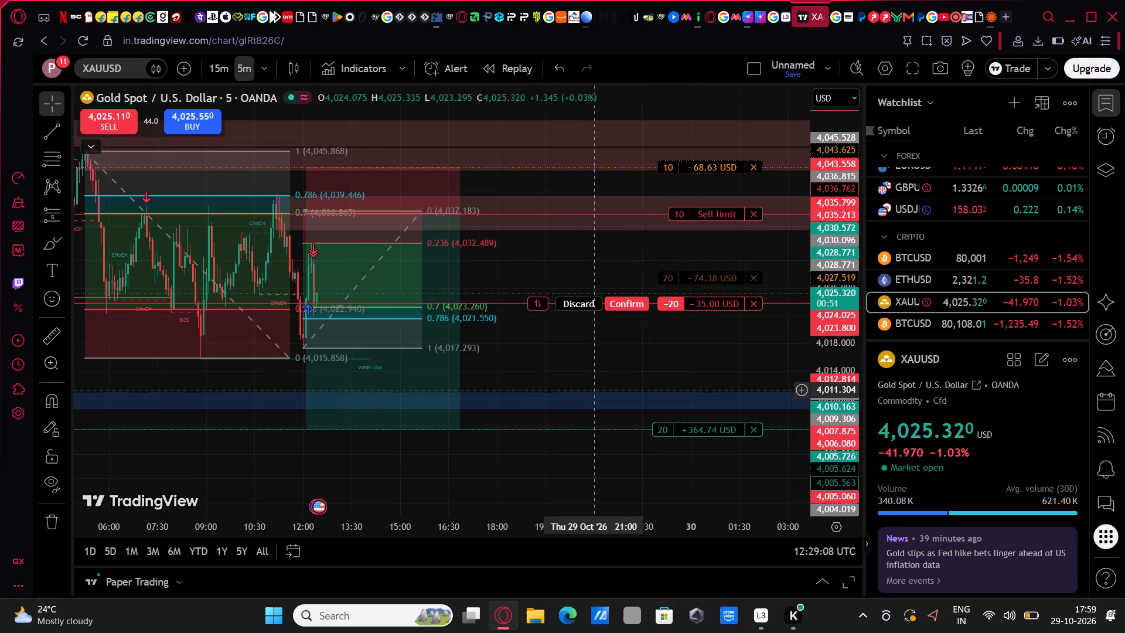
pyautogui.moveTo(622, 397); pyautogui.dragTo(635, 413)
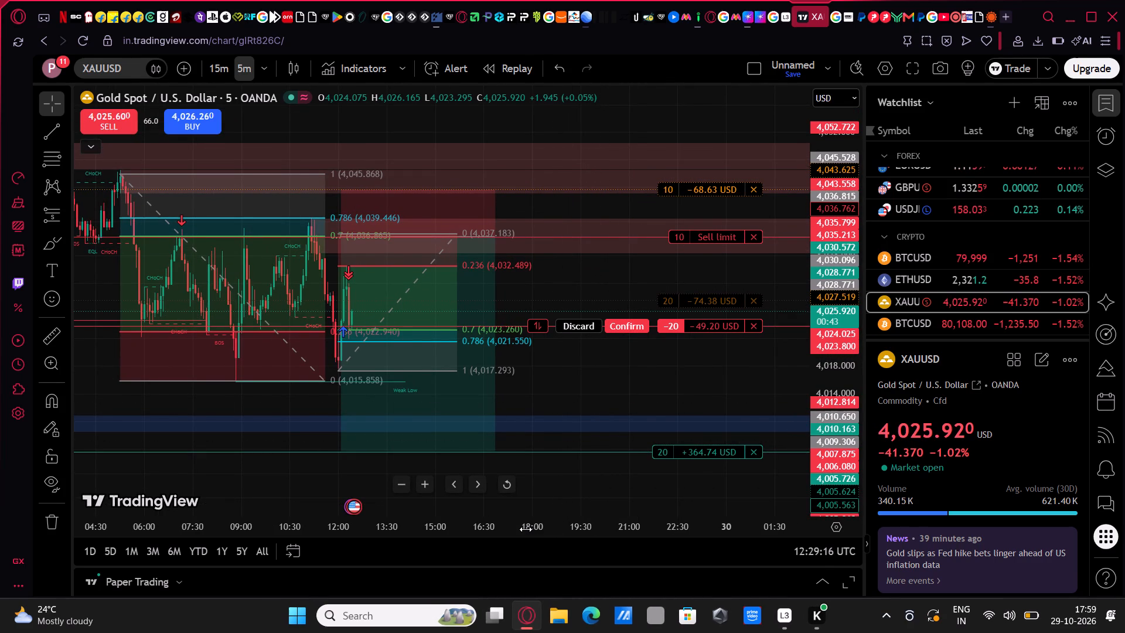
pyautogui.moveTo(526, 529); pyautogui.dragTo(446, 533)
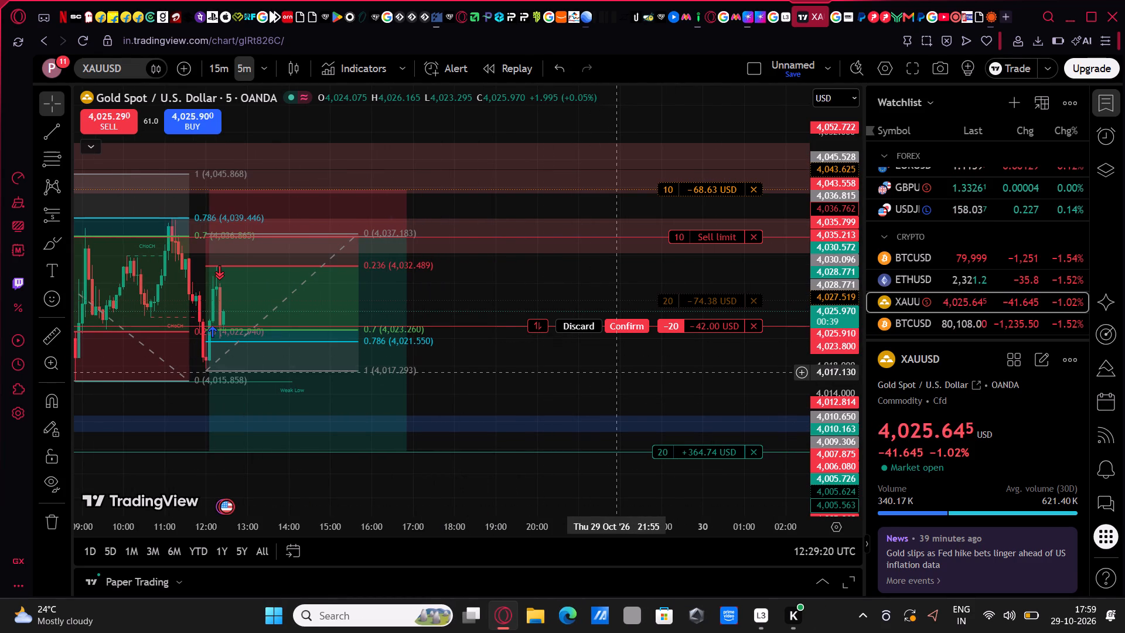
pyautogui.click(586, 326)
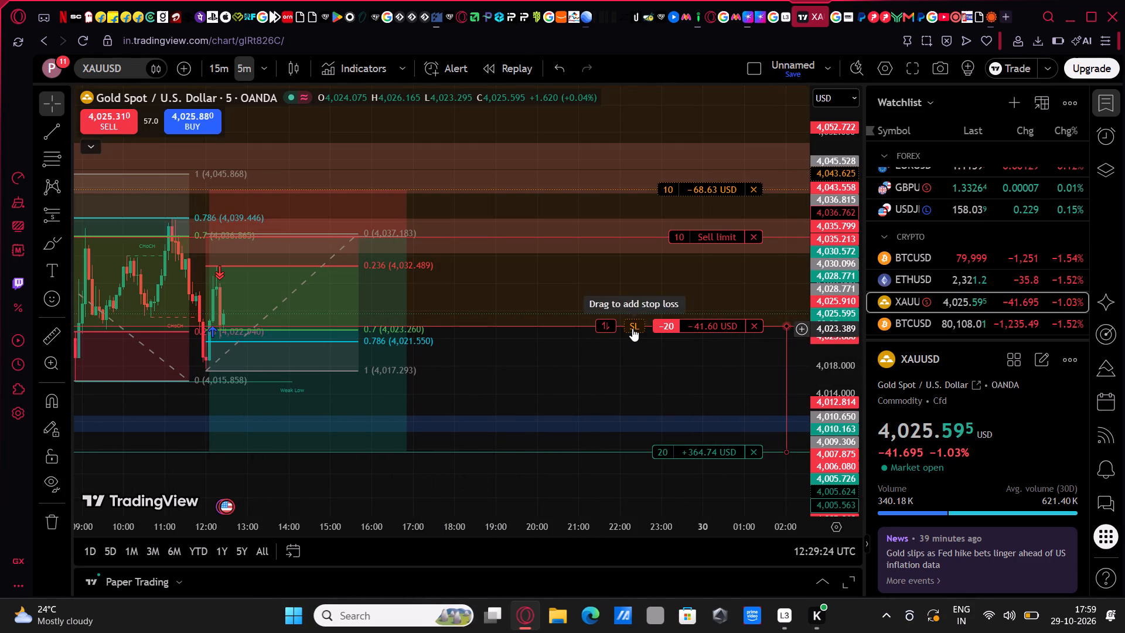
# Sell another 10 units of XAUUSD at market without exits, and close the order ticket.
pyautogui.click(110, 111)
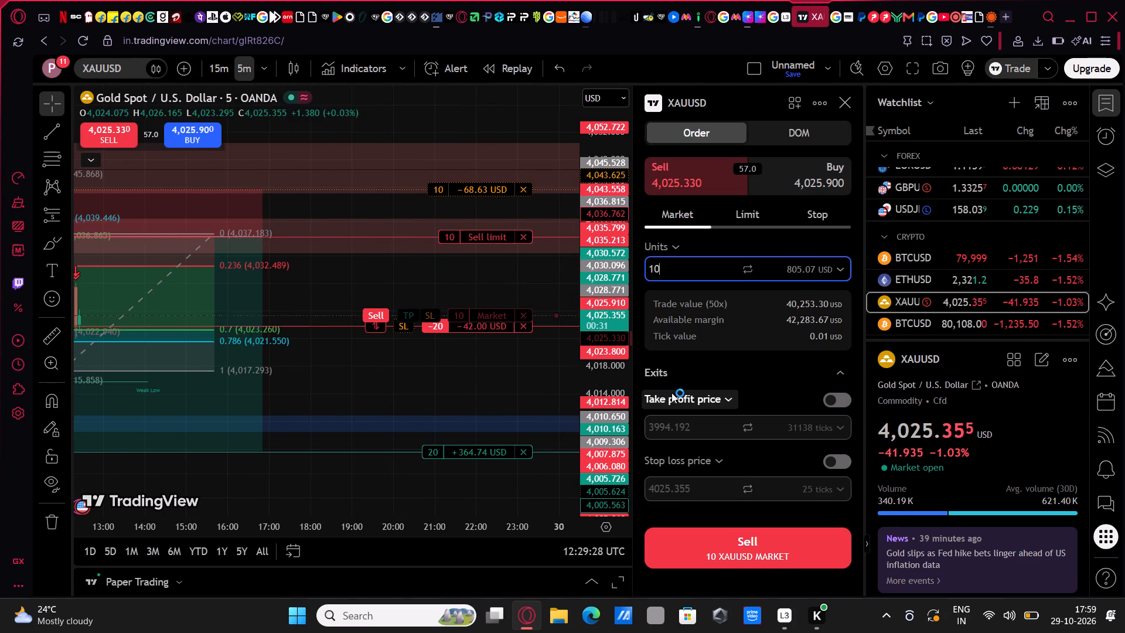
pyautogui.click(751, 539)
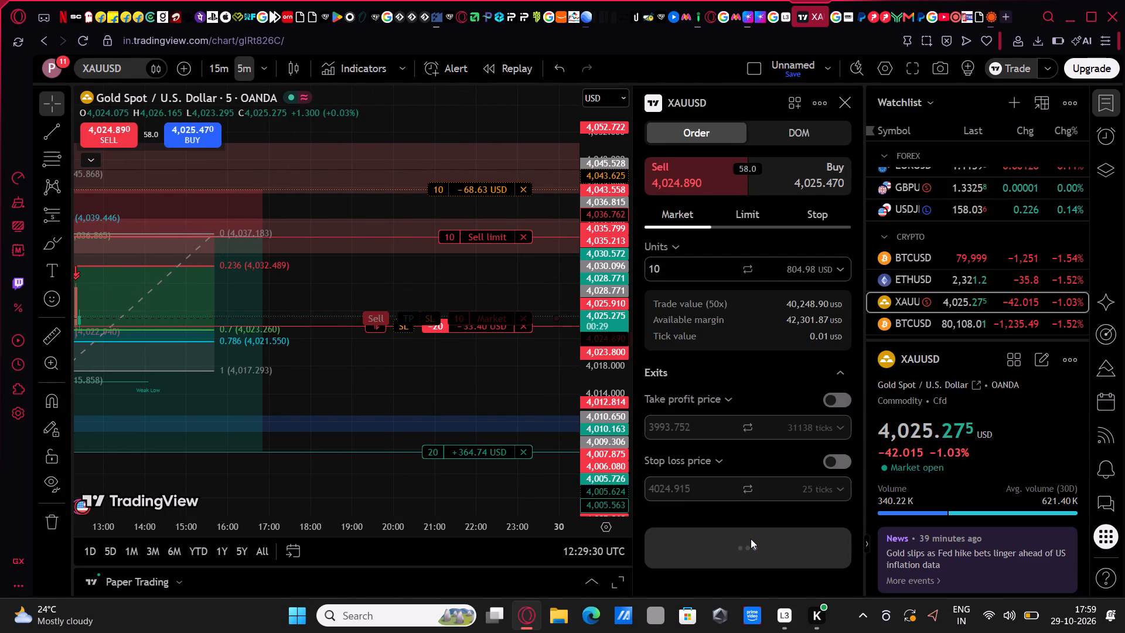
pyautogui.click(751, 539)
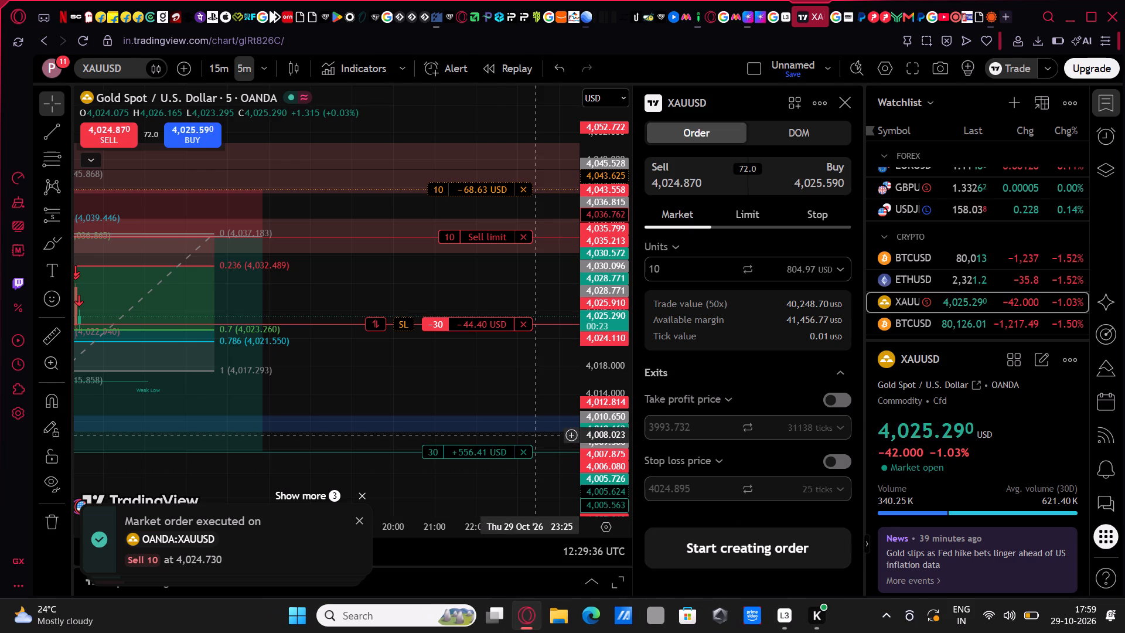
pyautogui.click(504, 401)
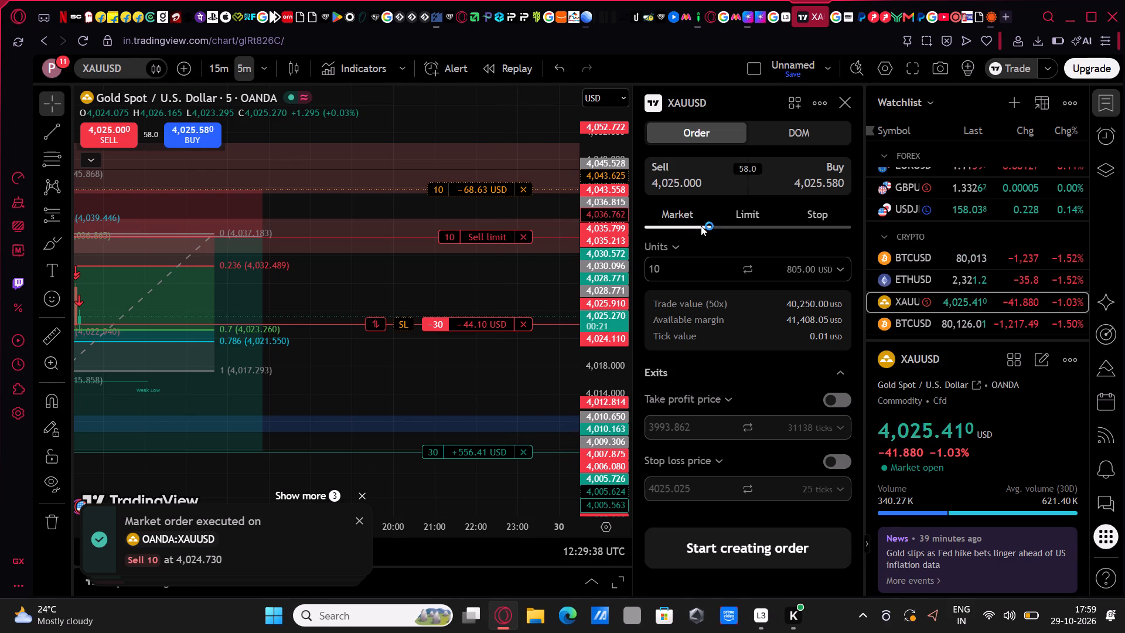
pyautogui.click(847, 94)
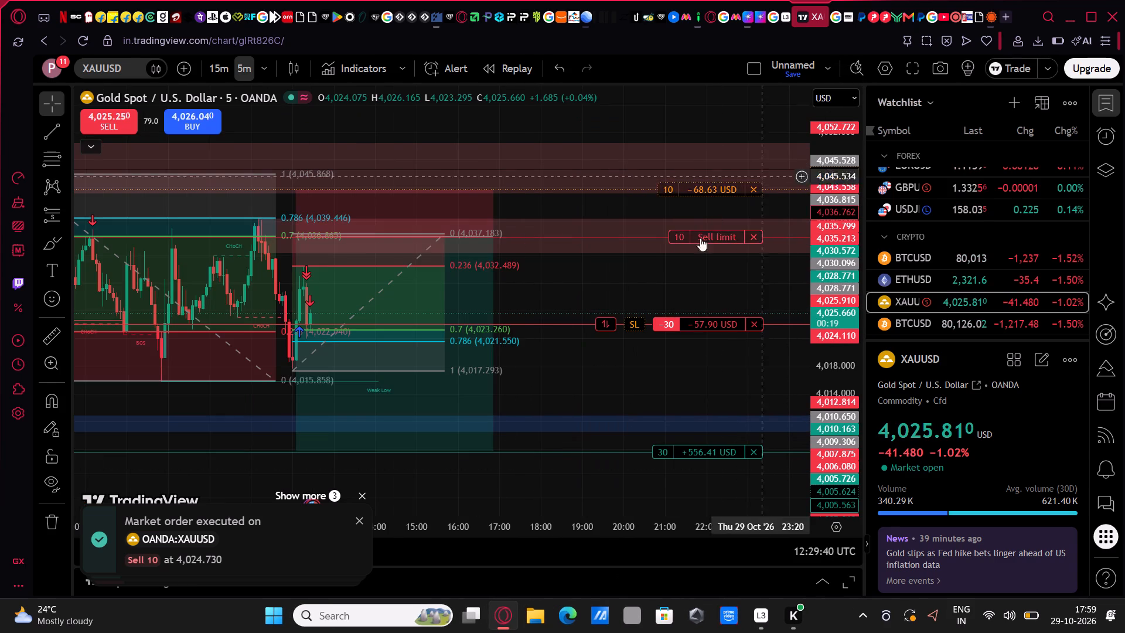
# Check the latest news update marked near the current candle on the XAUUSD chart.
pyautogui.moveTo(705, 322); pyautogui.dragTo(704, 295)
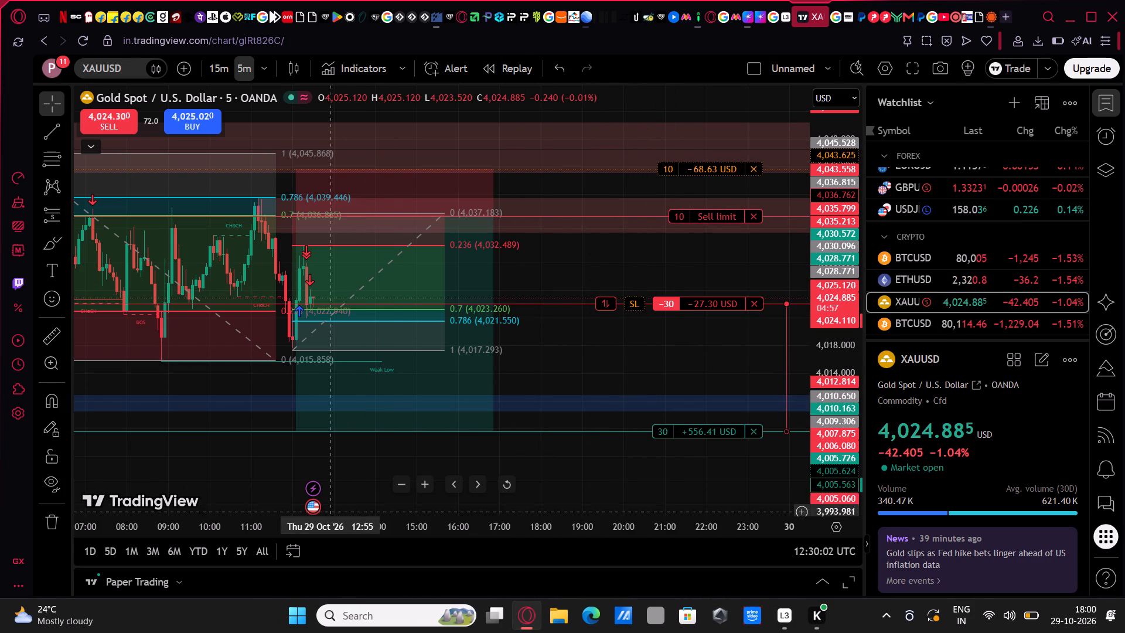
pyautogui.click(313, 490)
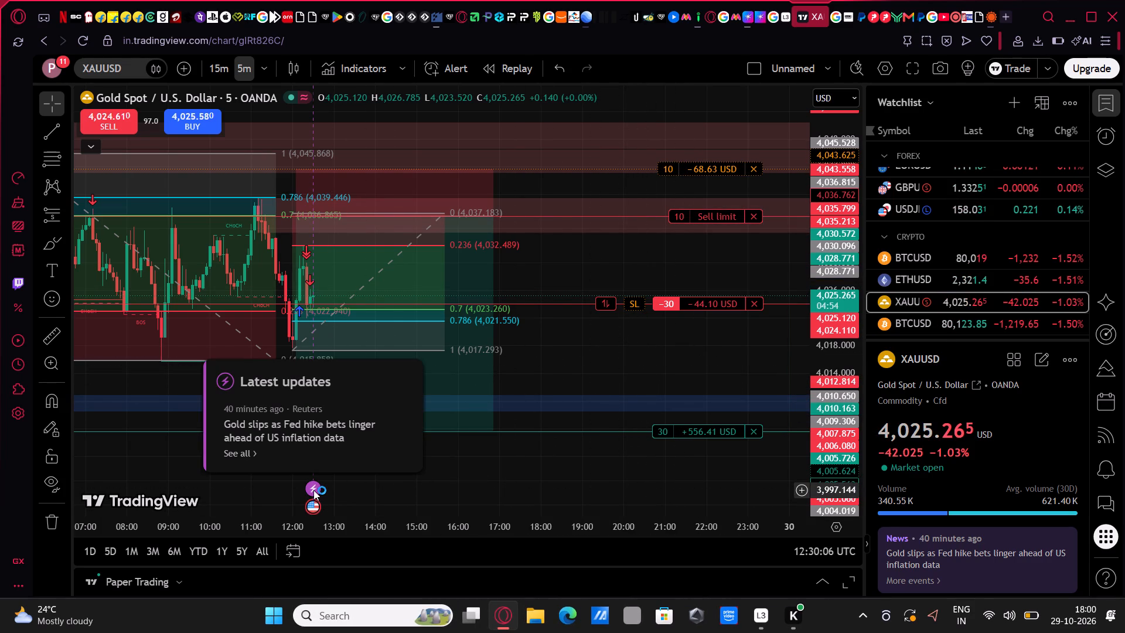
pyautogui.click(313, 490)
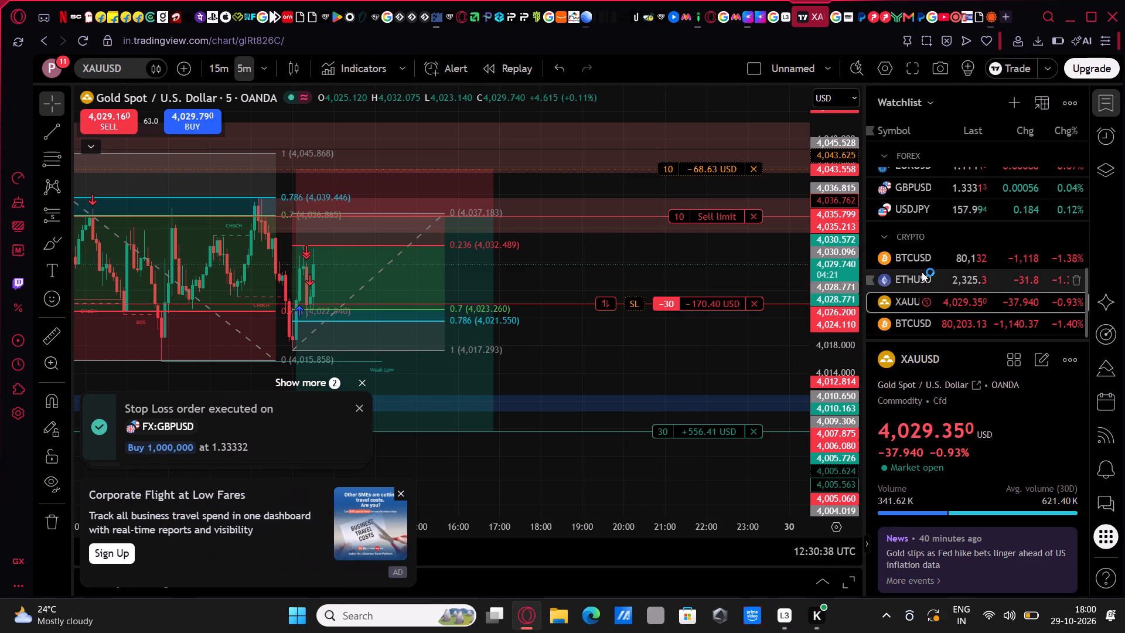
# Review the GBPUSD and USDJPY 5-minute charts for the state of their trades.
pyautogui.click(931, 192)
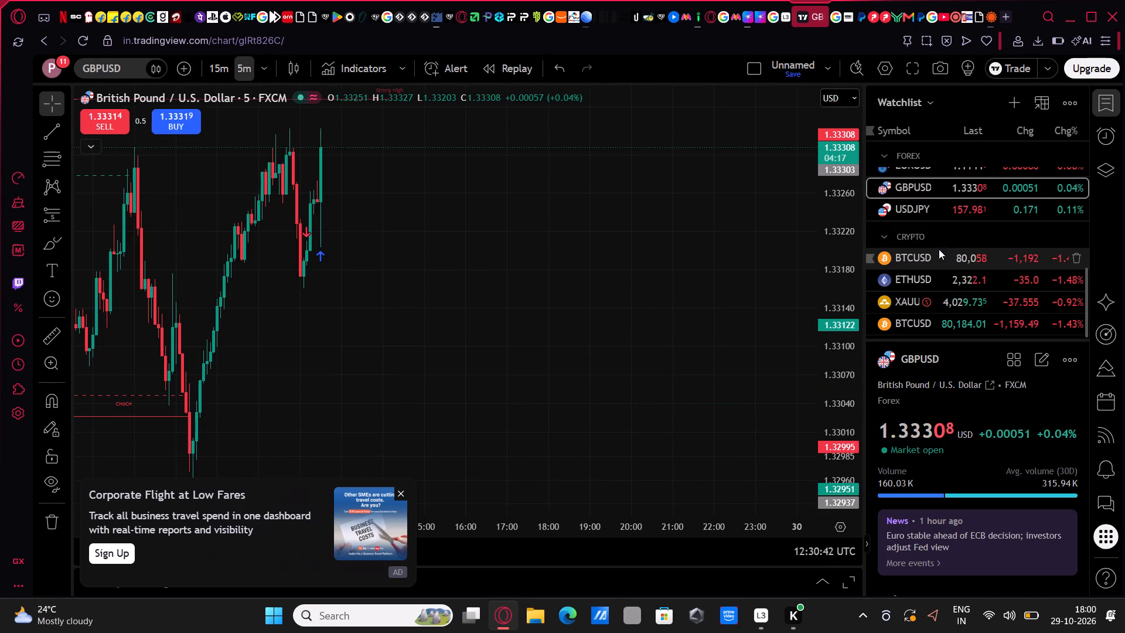
pyautogui.click(932, 208)
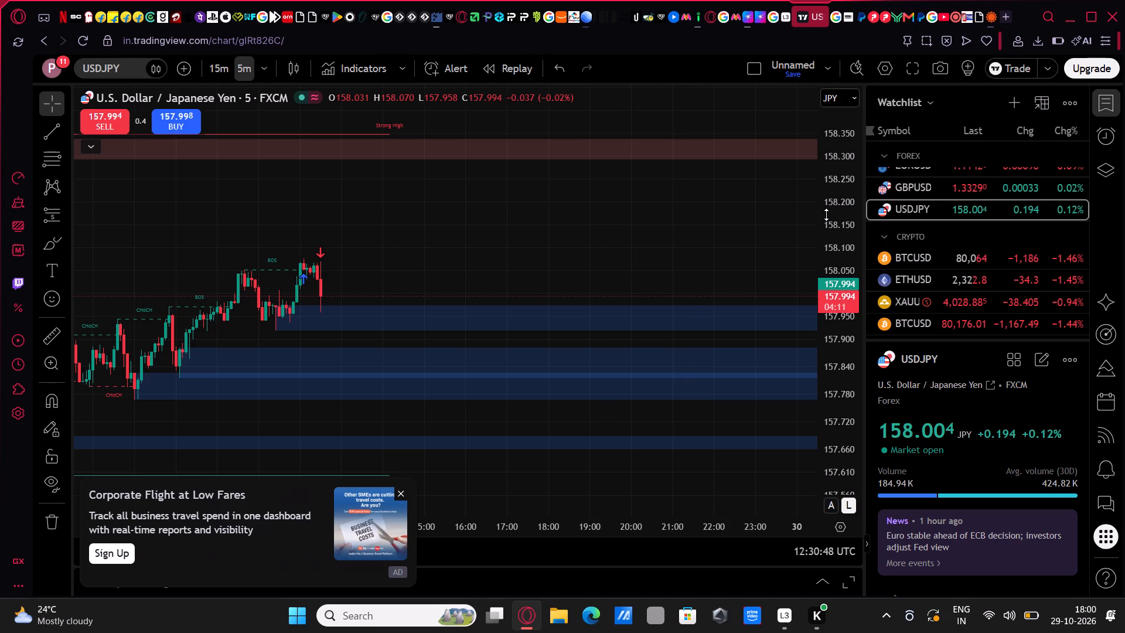
# Return to the XAUUSD chart, dismiss the advertisement and sell 10 more units at market without exits.
pyautogui.click(912, 305)
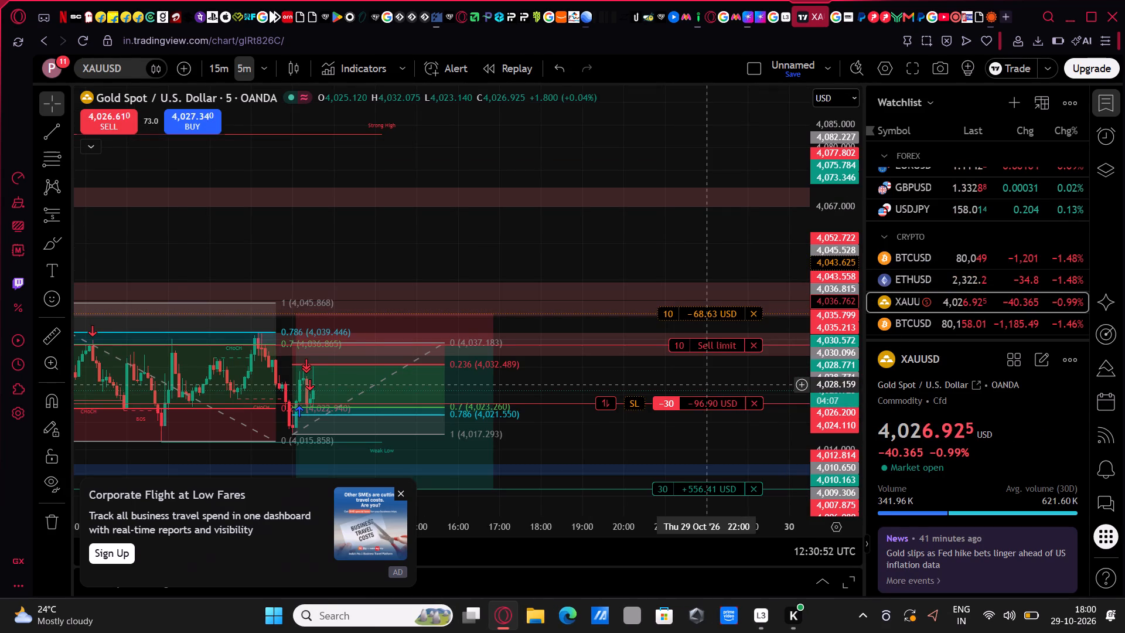
pyautogui.moveTo(705, 384); pyautogui.dragTo(771, 357)
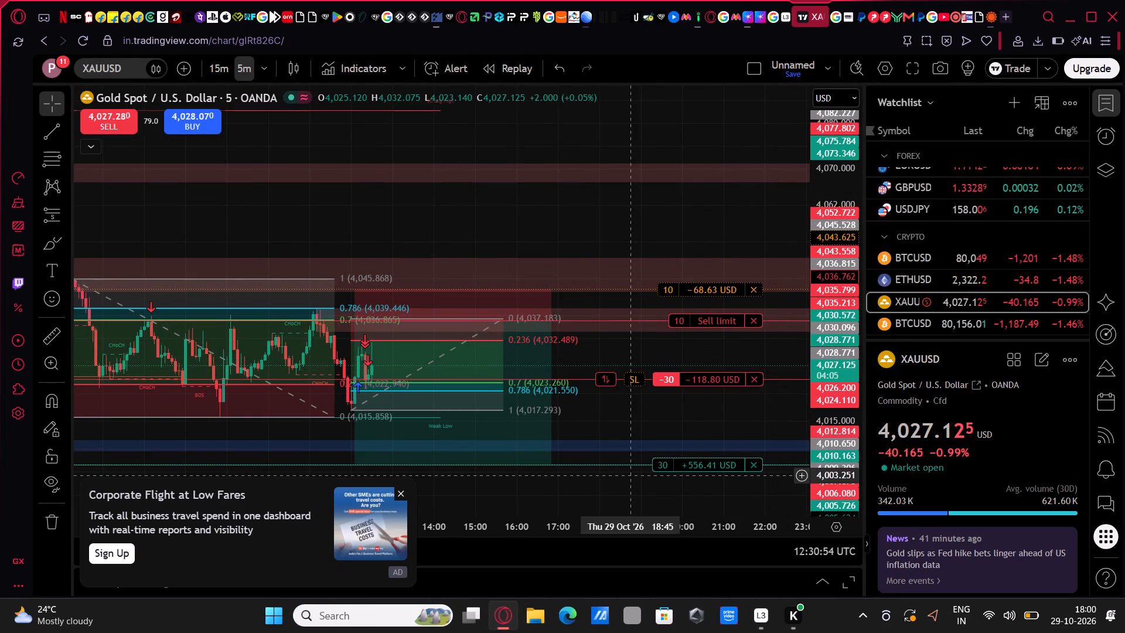
pyautogui.click(400, 493)
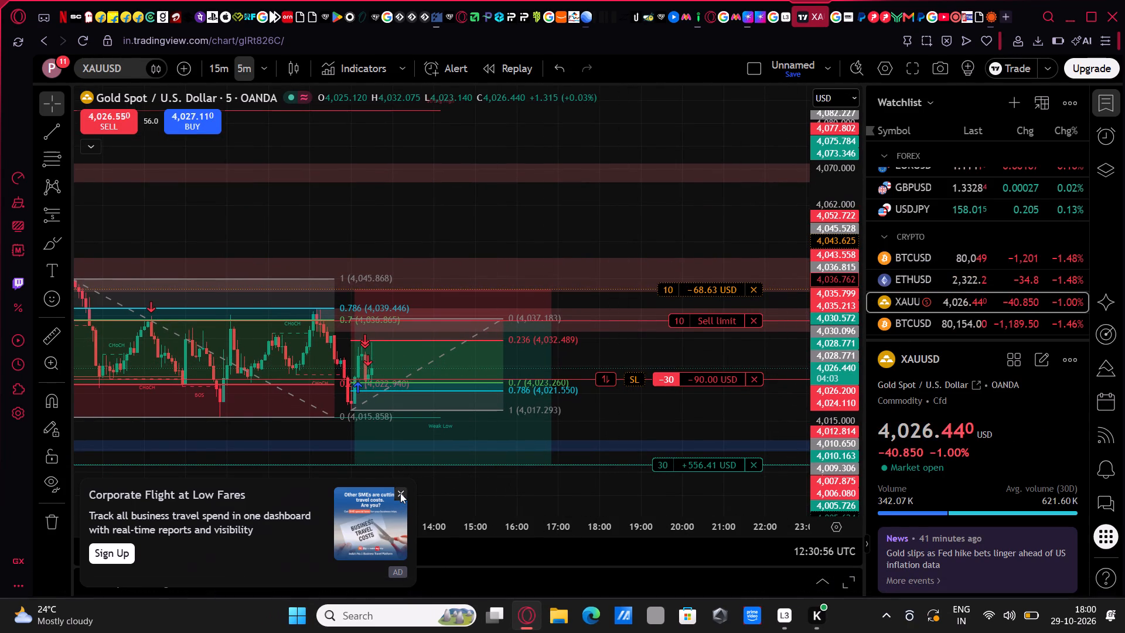
pyautogui.moveTo(464, 533); pyautogui.dragTo(343, 535)
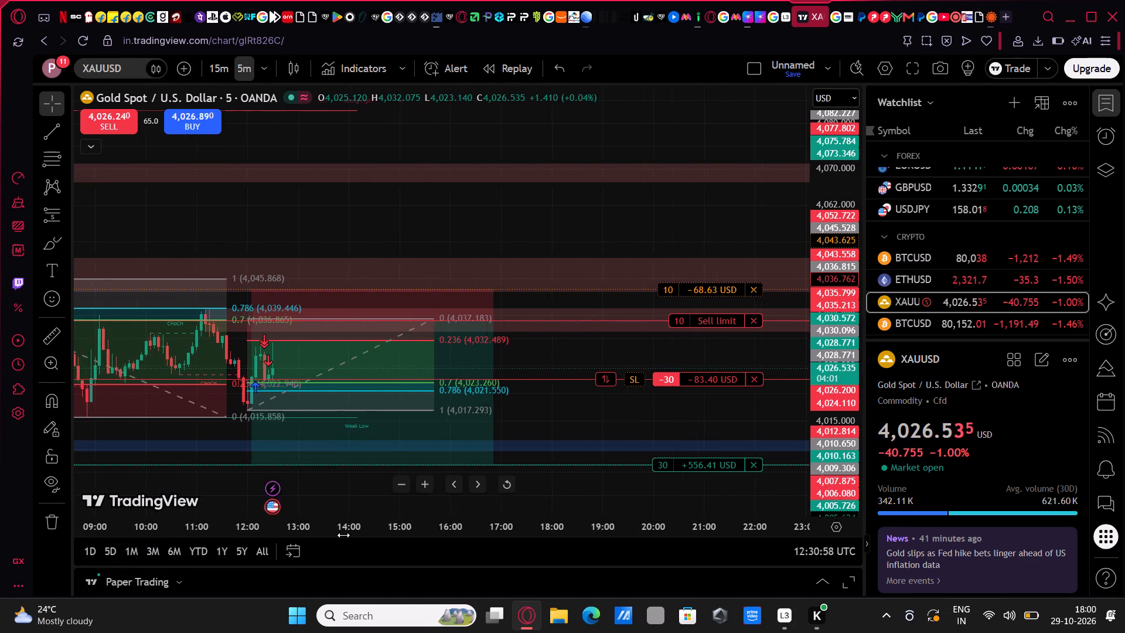
pyautogui.moveTo(343, 535); pyautogui.dragTo(337, 535)
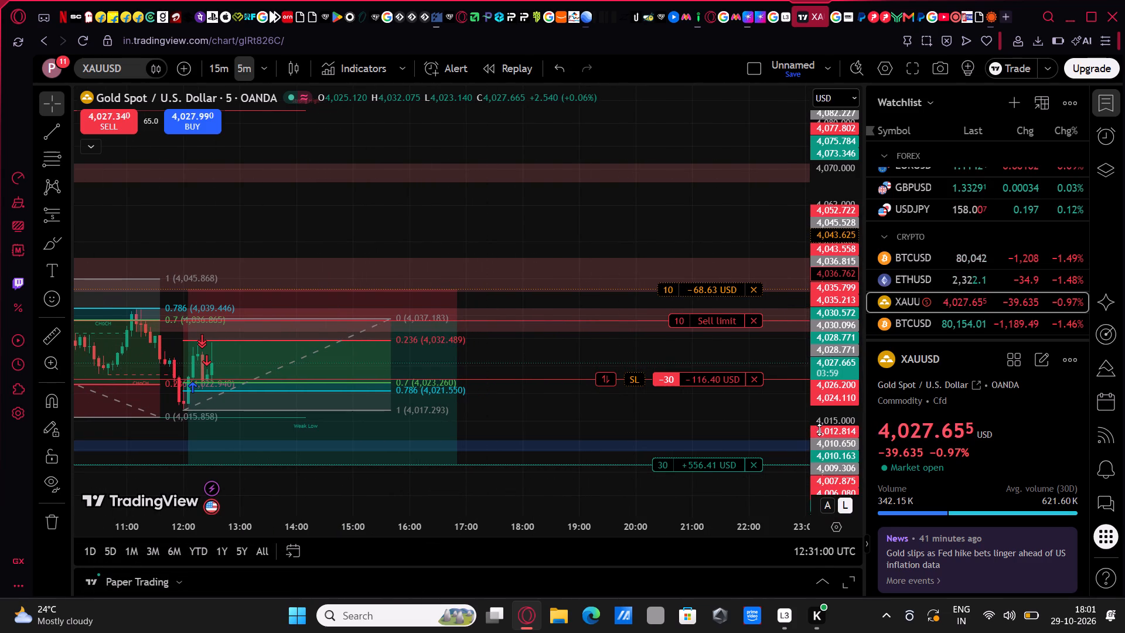
pyautogui.moveTo(819, 430); pyautogui.dragTo(797, 306)
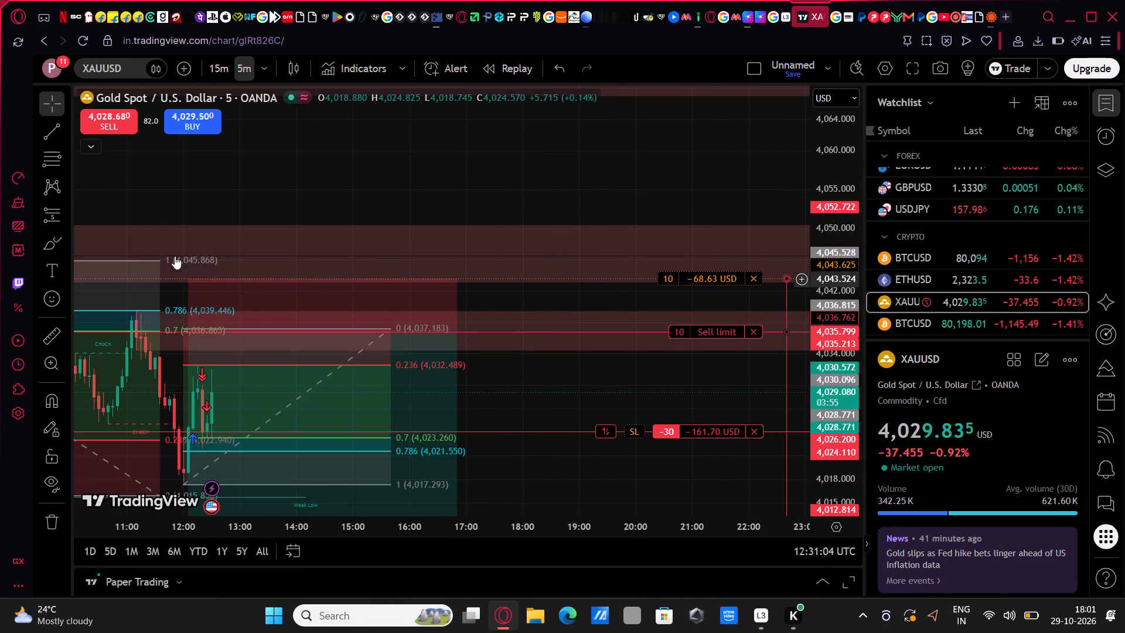
pyautogui.tripleClick(120, 128)
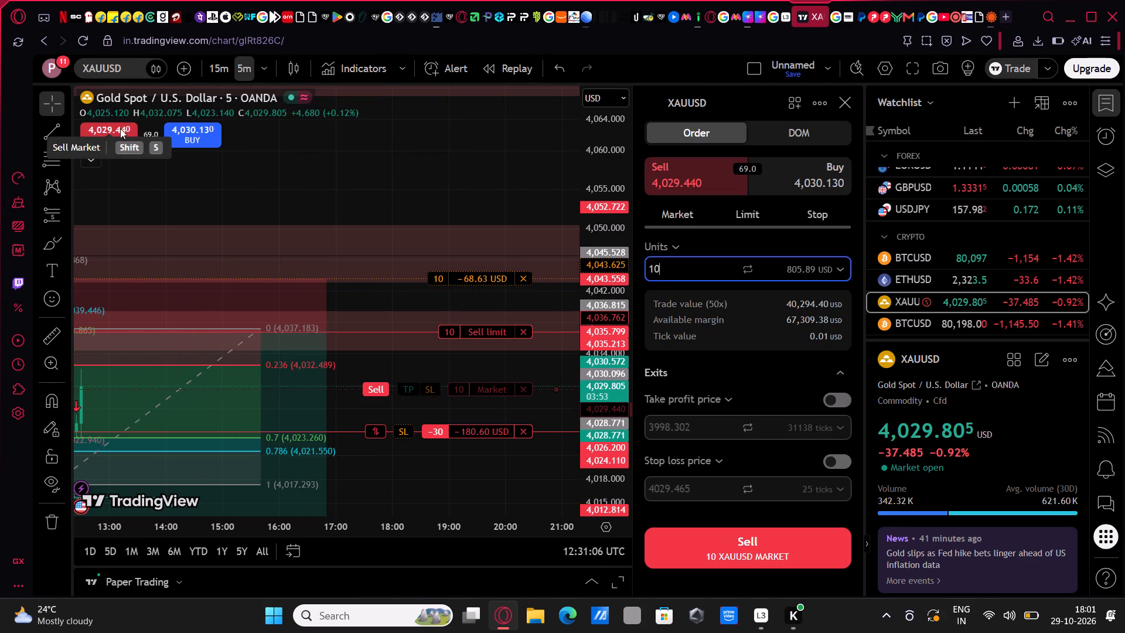
pyautogui.click(120, 128)
pyautogui.moveTo(120, 128); pyautogui.dragTo(472, 384)
pyautogui.tripleClick(687, 549)
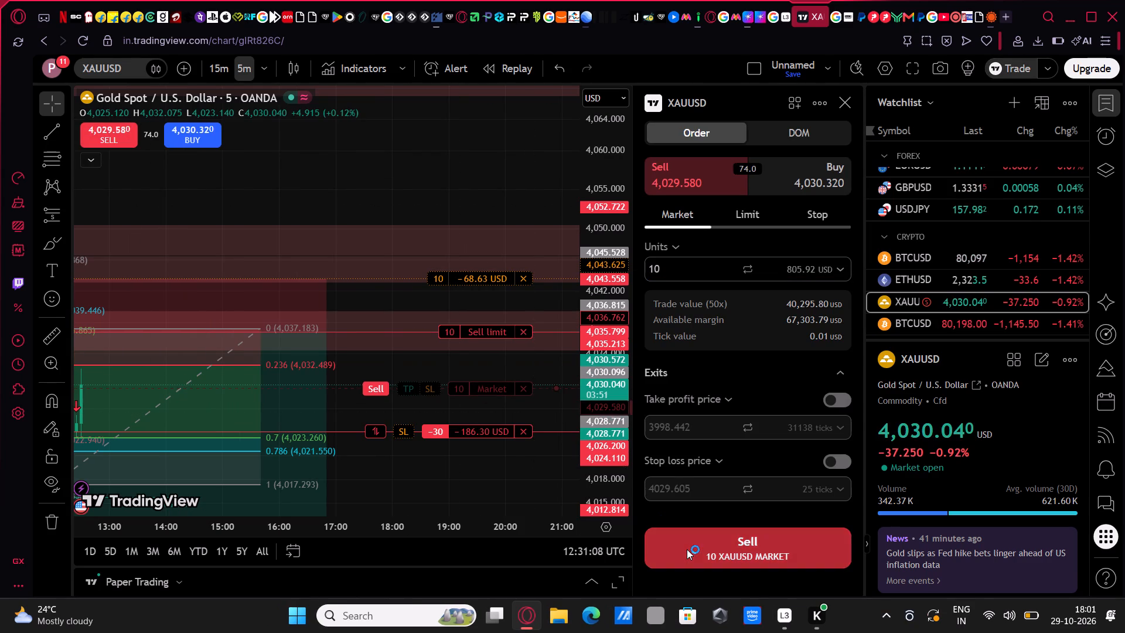
pyautogui.tripleClick(687, 549)
pyautogui.tripleClick(687, 549)
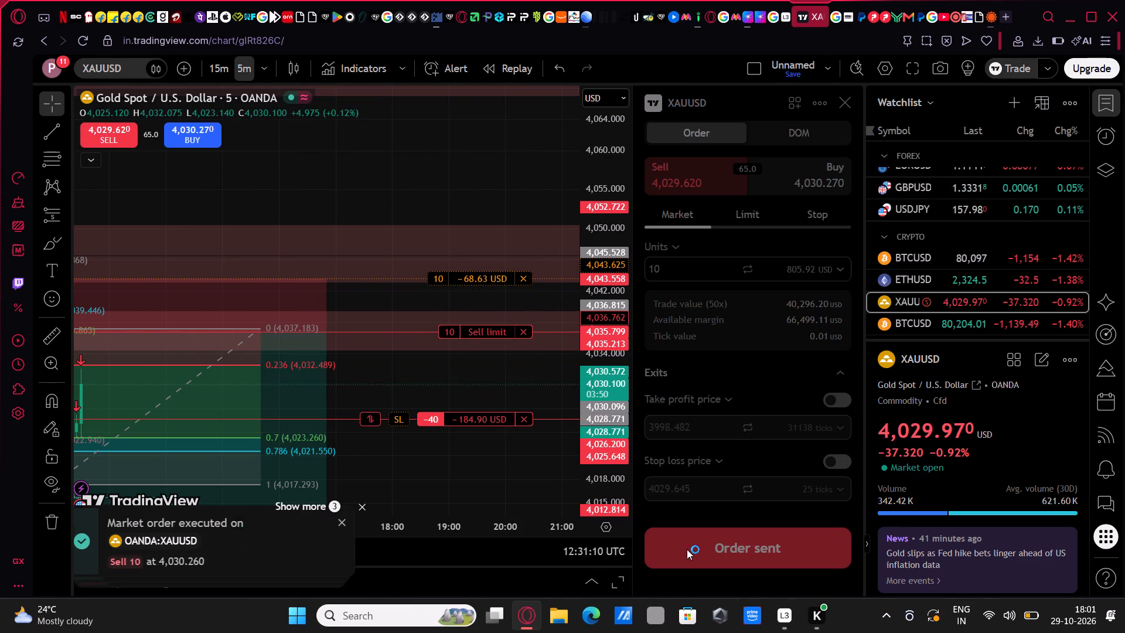
# Place two further XAUUSD market sell orders of 10 units each, without take profit or stop loss.
pyautogui.tripleClick(687, 549)
pyautogui.tripleClick(687, 549)
pyautogui.tripleClick(687, 549)
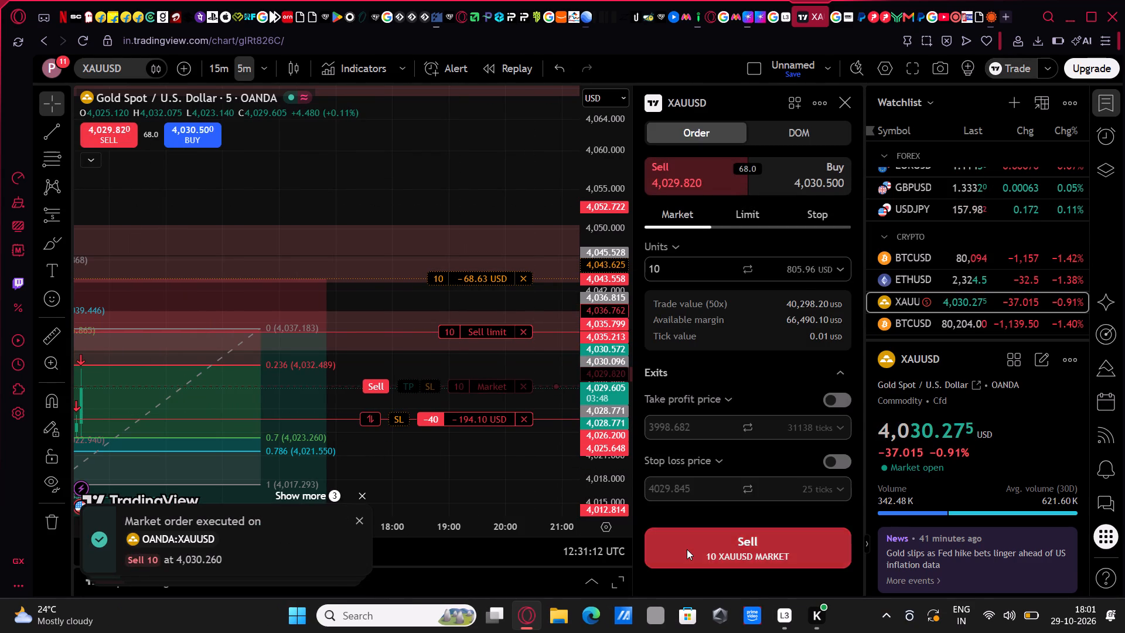
pyautogui.tripleClick(687, 549)
pyautogui.tripleClick(687, 549)
pyautogui.doubleClick(687, 549)
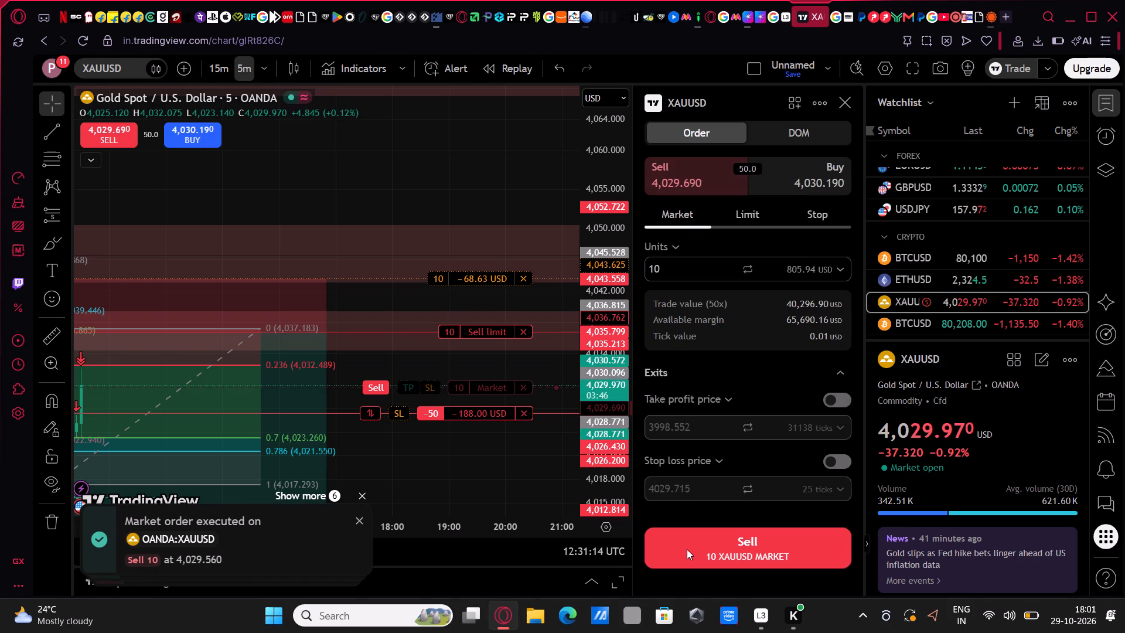
pyautogui.click(687, 549)
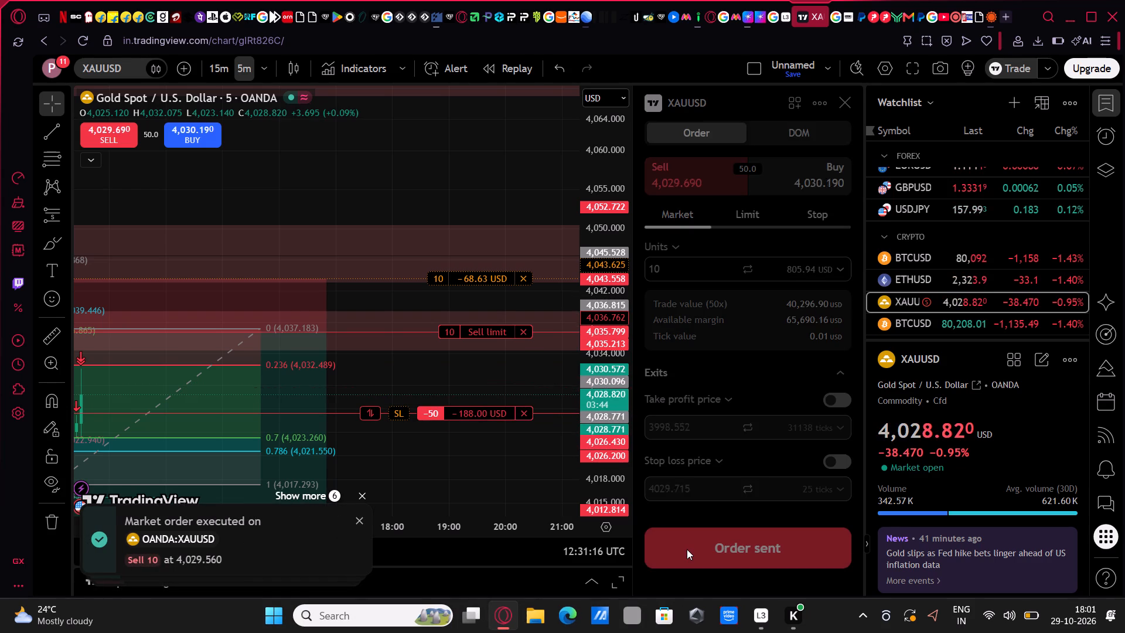
pyautogui.tripleClick(687, 549)
pyautogui.tripleClick(687, 549)
pyautogui.tripleClick(687, 549)
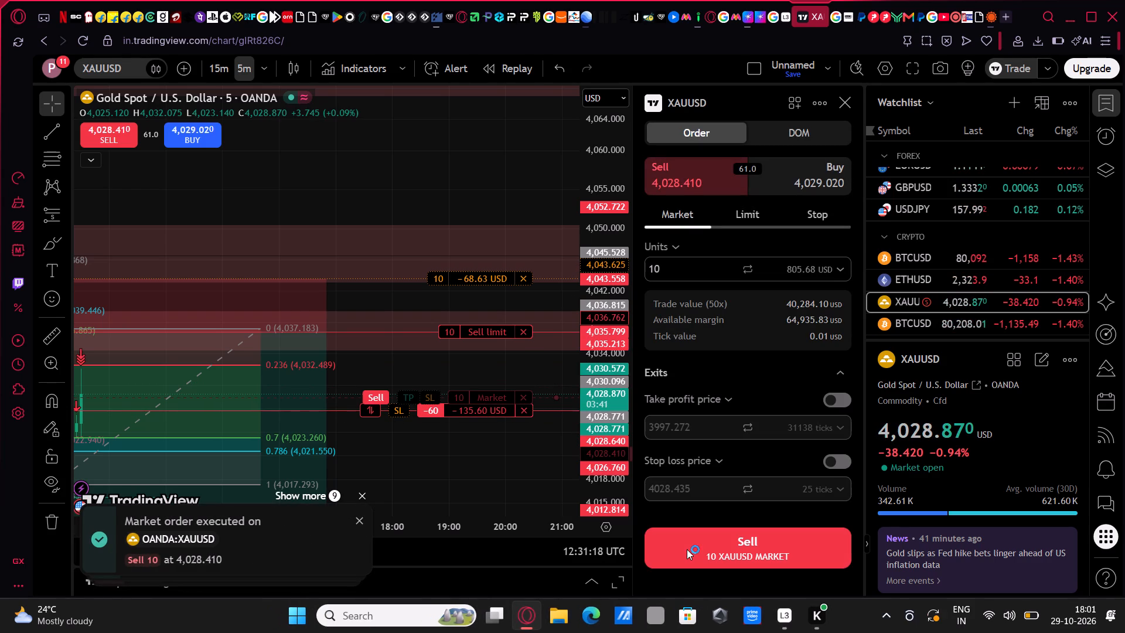
# Add another two 10-unit market sell orders to the XAUUSD short, without take profit or stop loss.
pyautogui.tripleClick(687, 549)
pyautogui.tripleClick(687, 549)
pyautogui.tripleClick(687, 549)
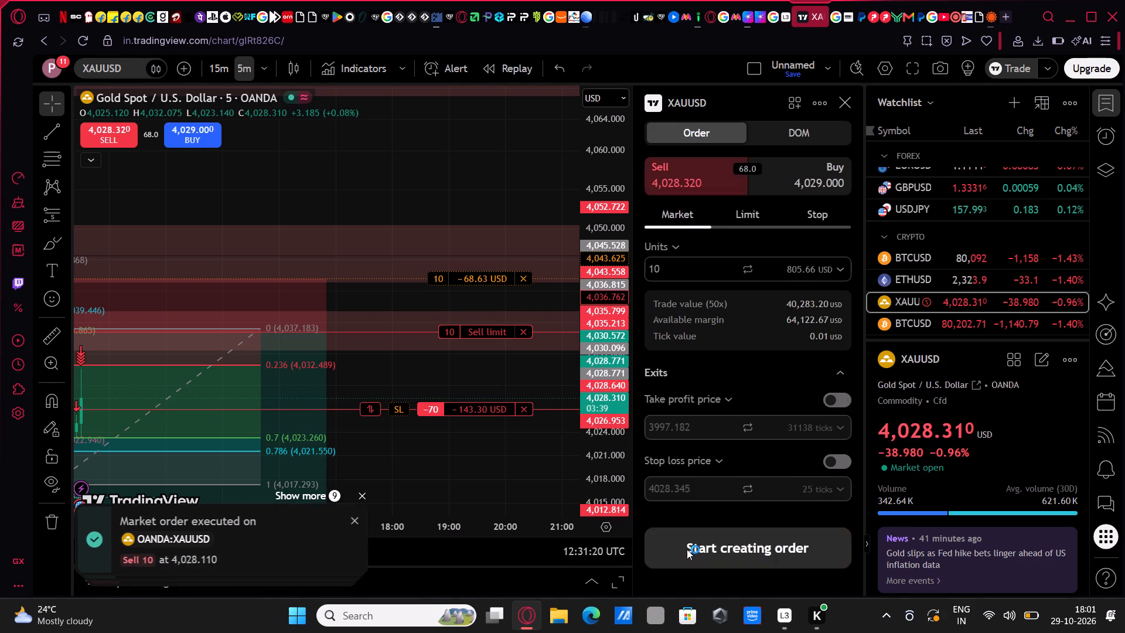
pyautogui.tripleClick(687, 549)
pyautogui.tripleClick(687, 549)
pyautogui.tripleClick(687, 549)
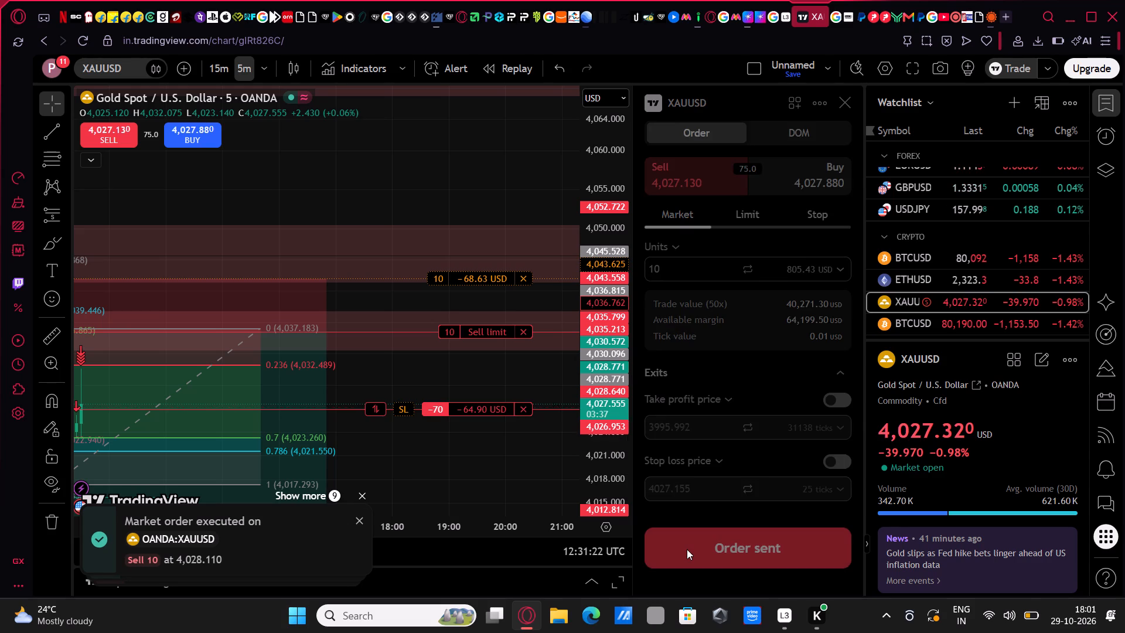
pyautogui.tripleClick(687, 549)
pyautogui.doubleClick(687, 549)
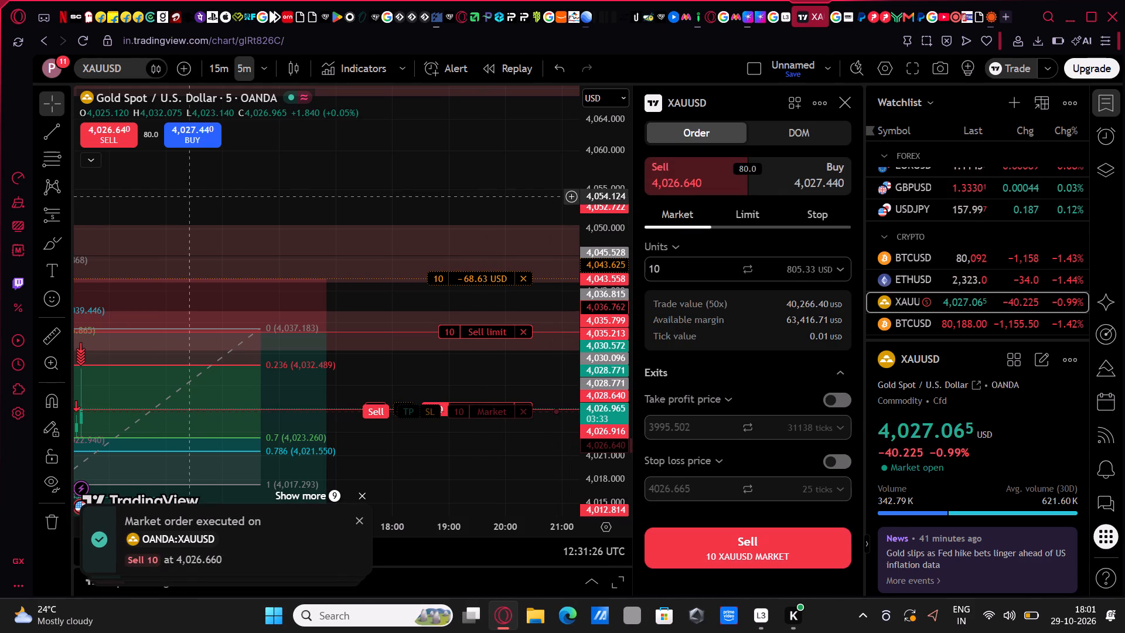
pyautogui.click(364, 205)
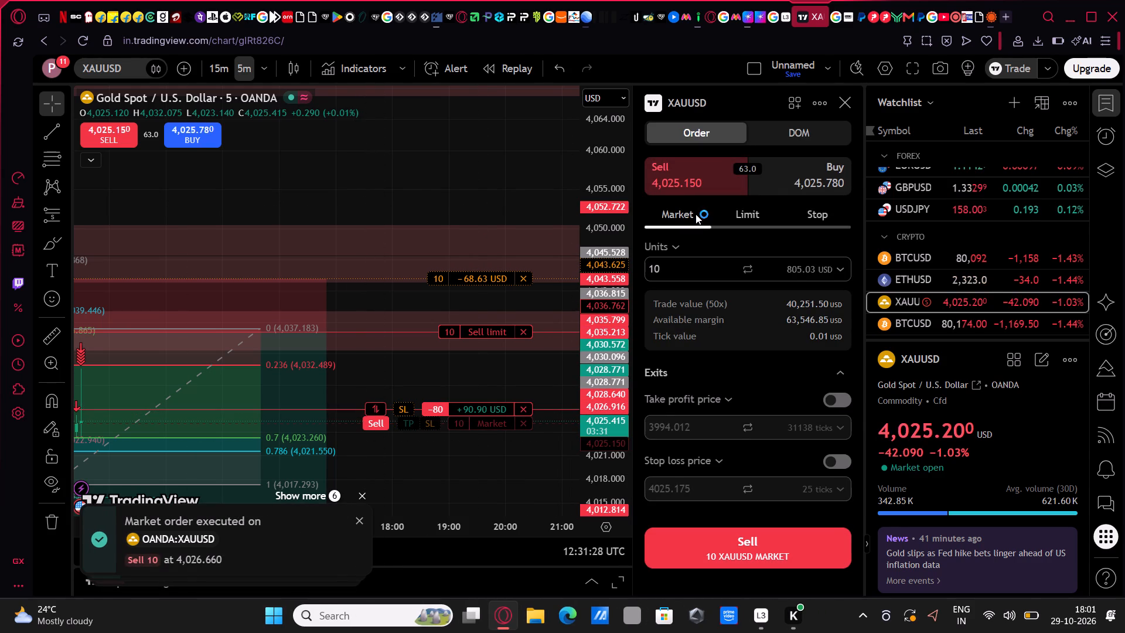
# Close the XAUUSD order ticket, switch the chart to the 15-minute timeframe and examine price against the short position's entry and exit levels.
pyautogui.click(842, 101)
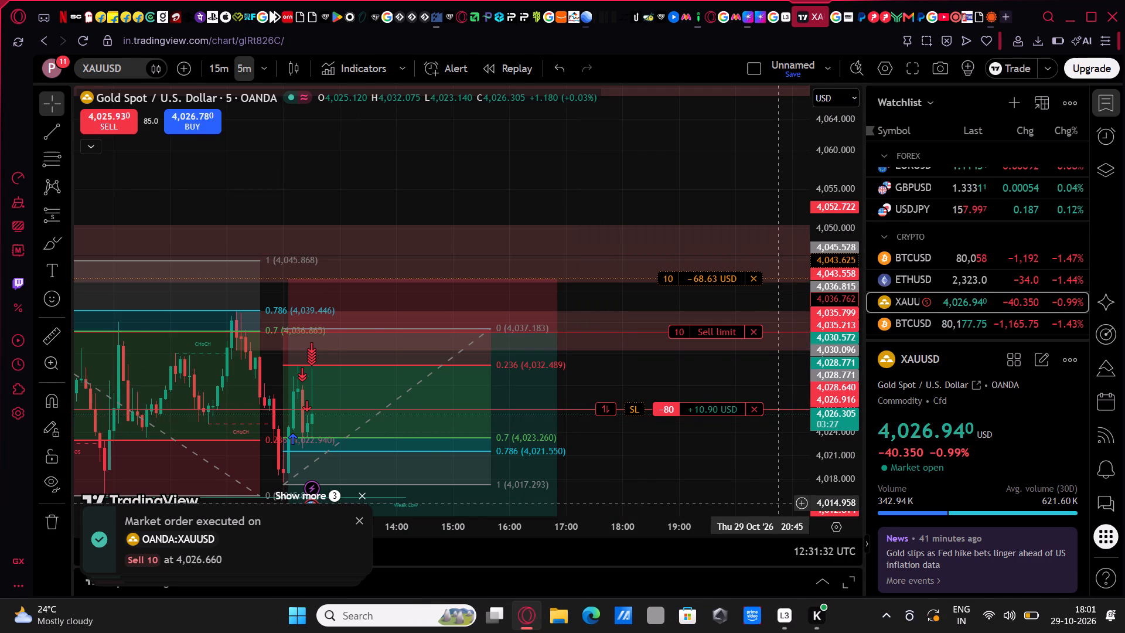
pyautogui.moveTo(711, 483); pyautogui.dragTo(751, 406)
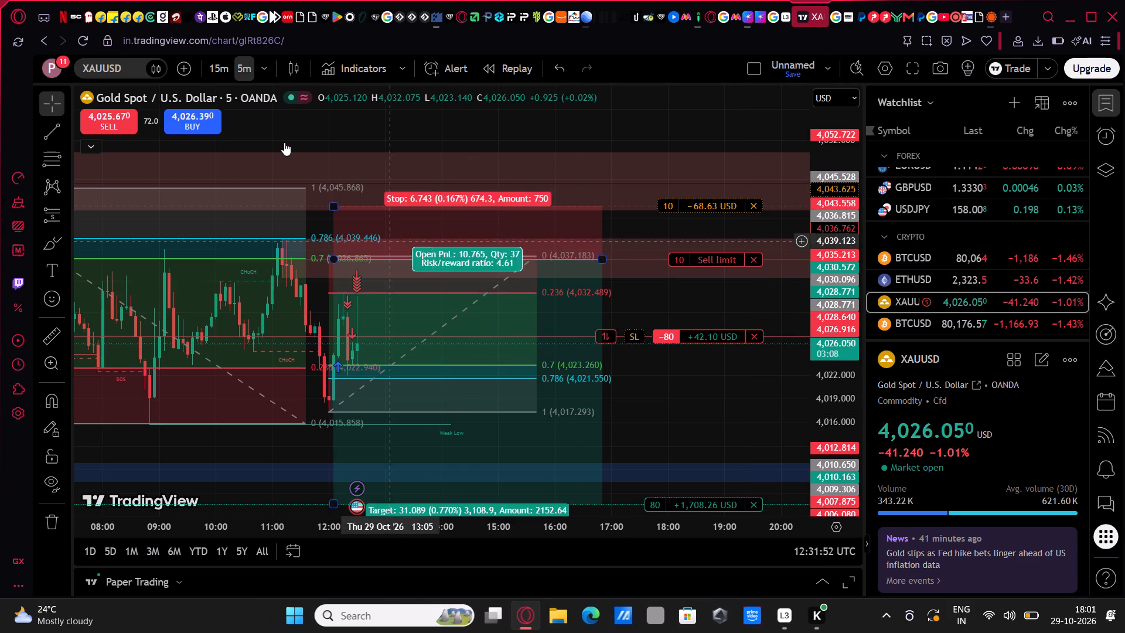
pyautogui.click(218, 72)
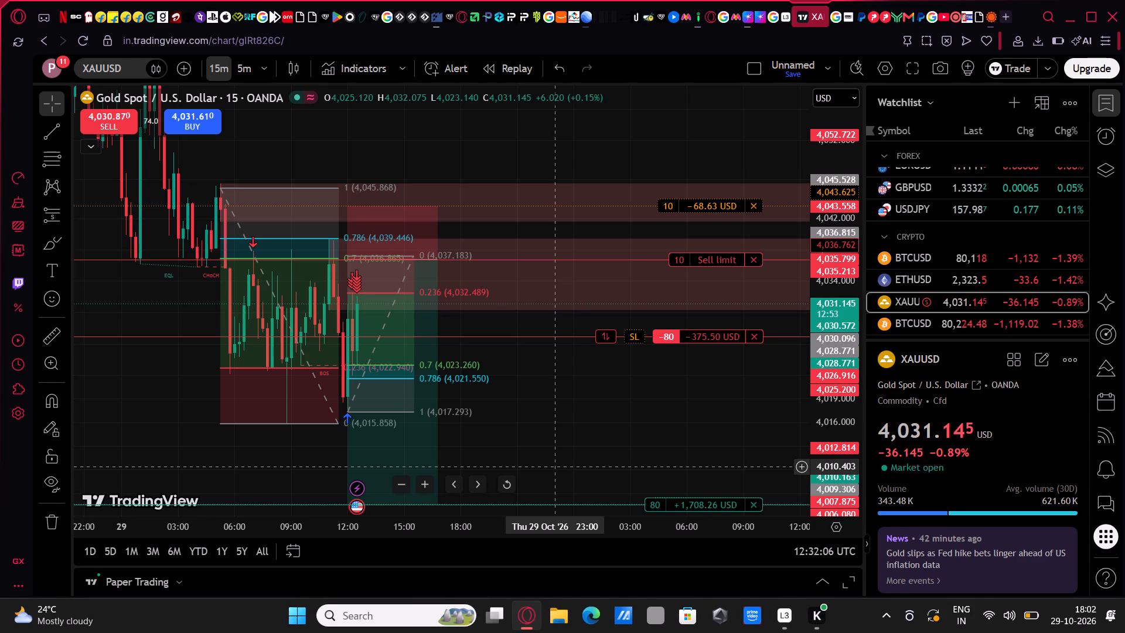
pyautogui.click(556, 466)
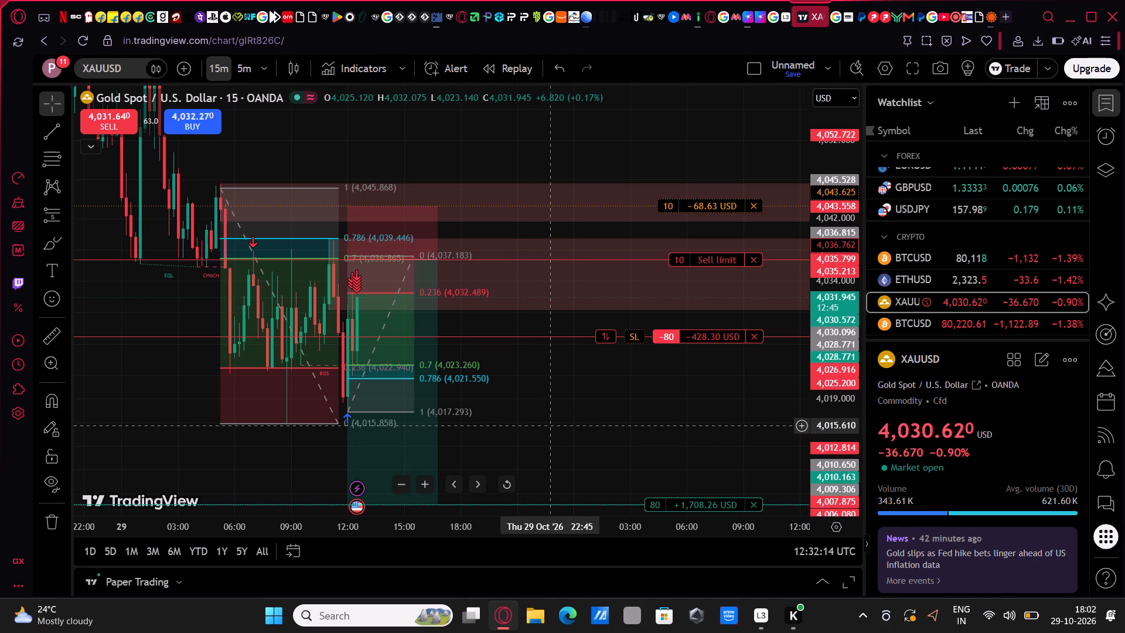
pyautogui.moveTo(550, 426); pyautogui.dragTo(595, 477)
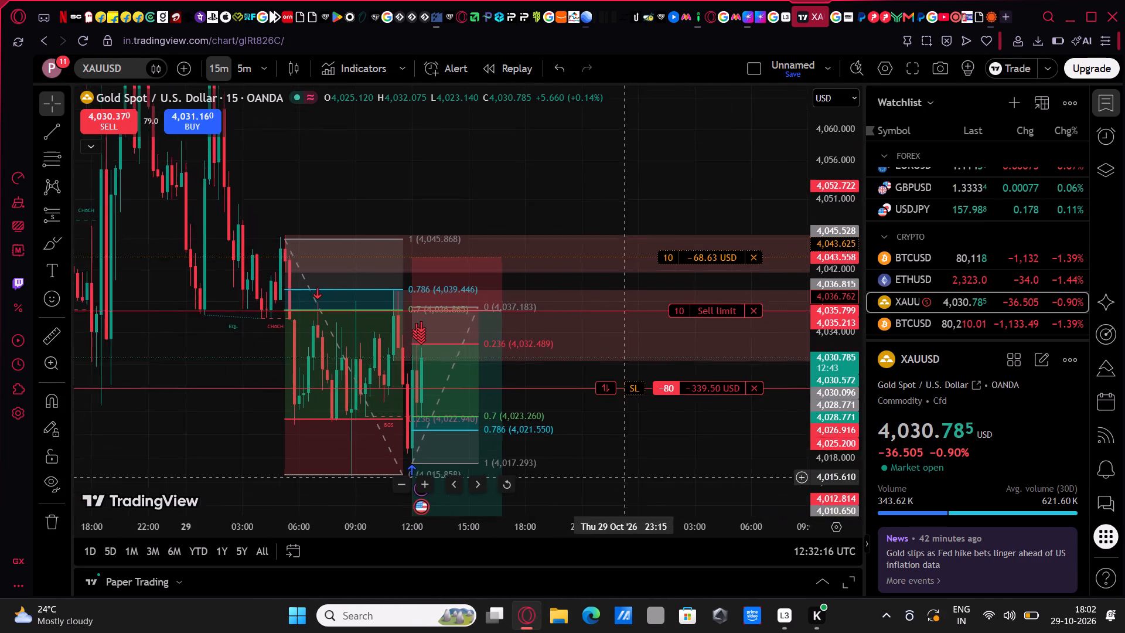
pyautogui.moveTo(595, 477); pyautogui.dragTo(585, 386)
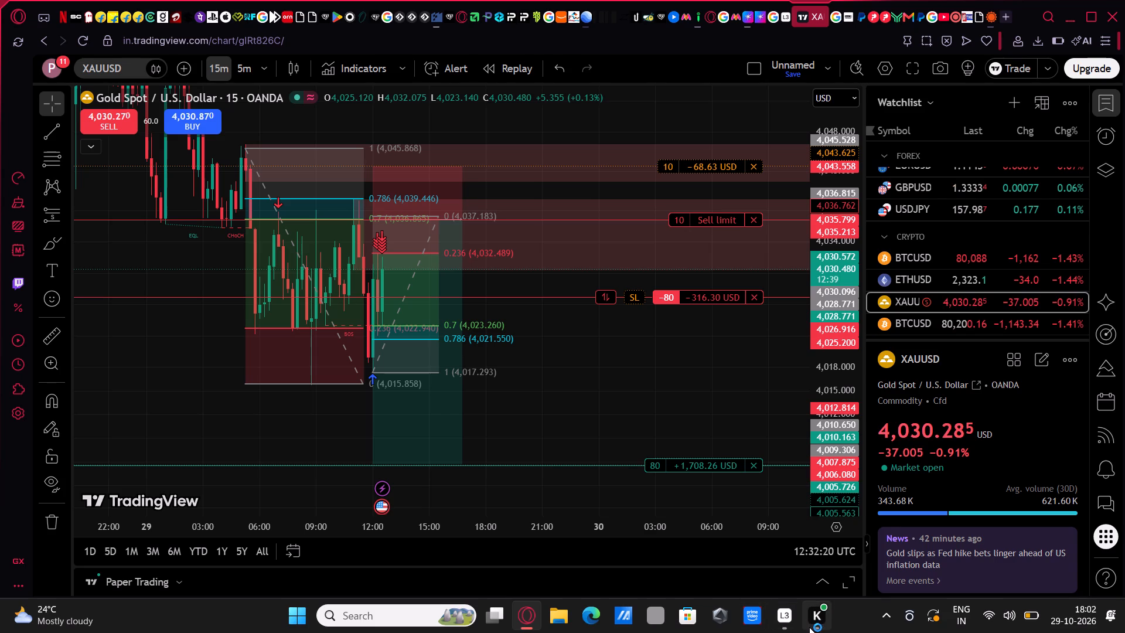